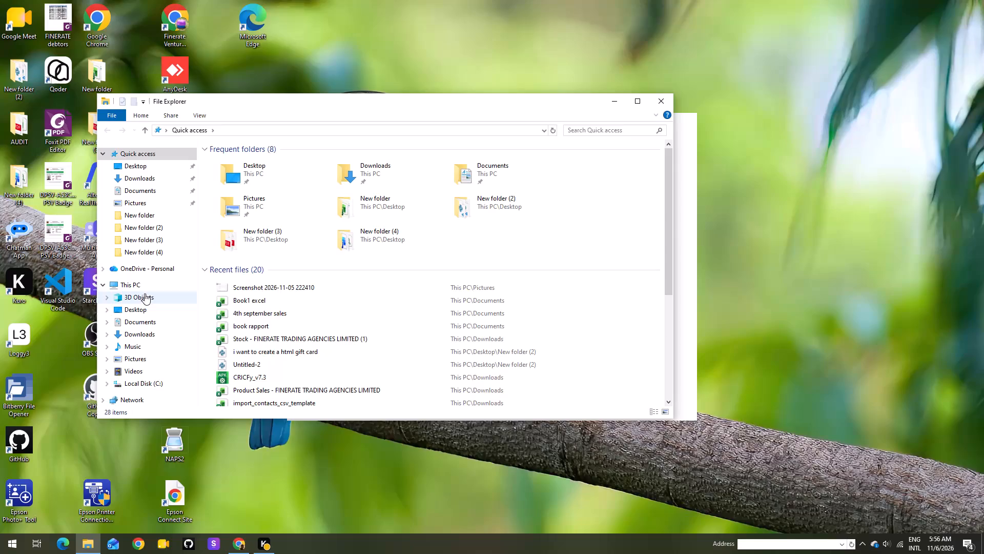
Open the SALE VARIATIONS EXCEL workbook from the Documents folder and maximize its window.
click(141, 195)
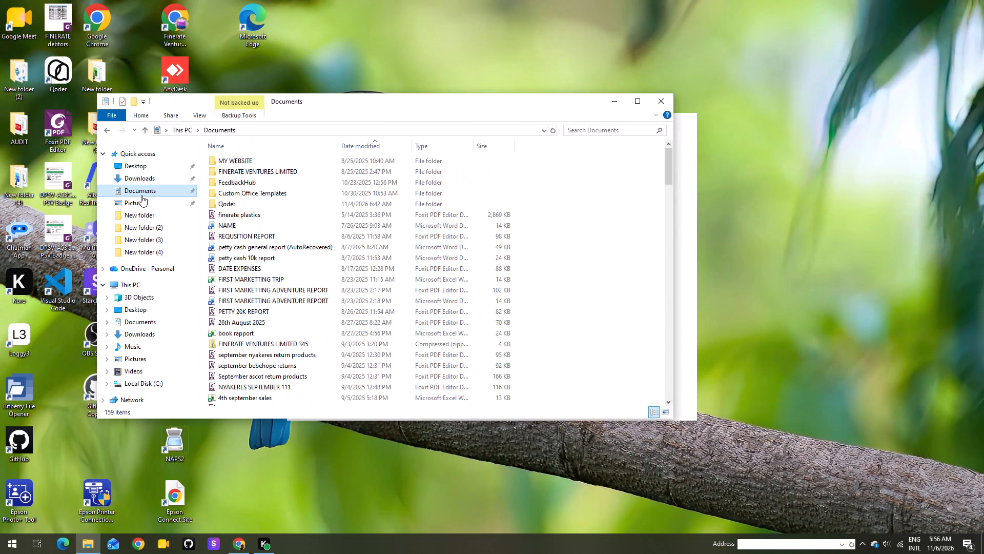
scroll(307, 273, down, 2)
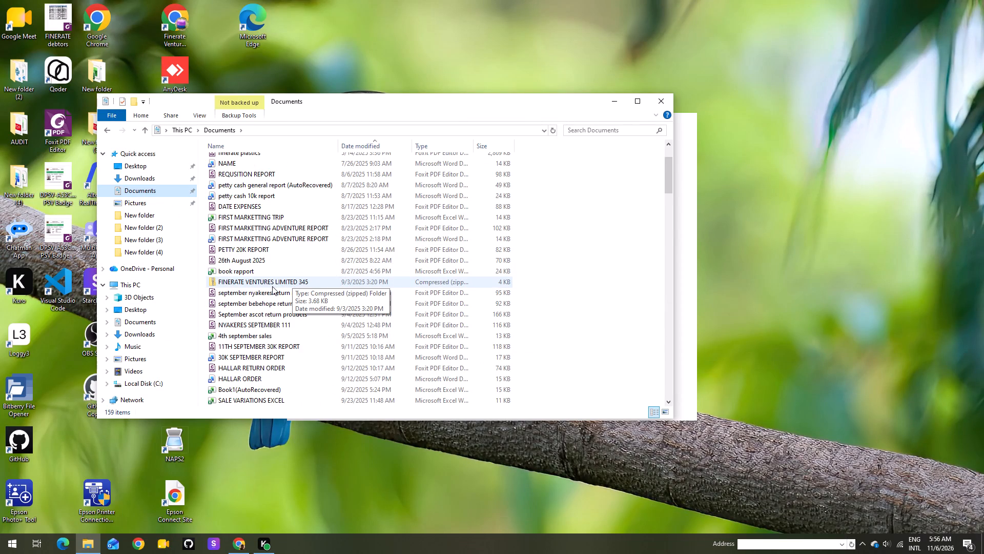
double_click(272, 401)
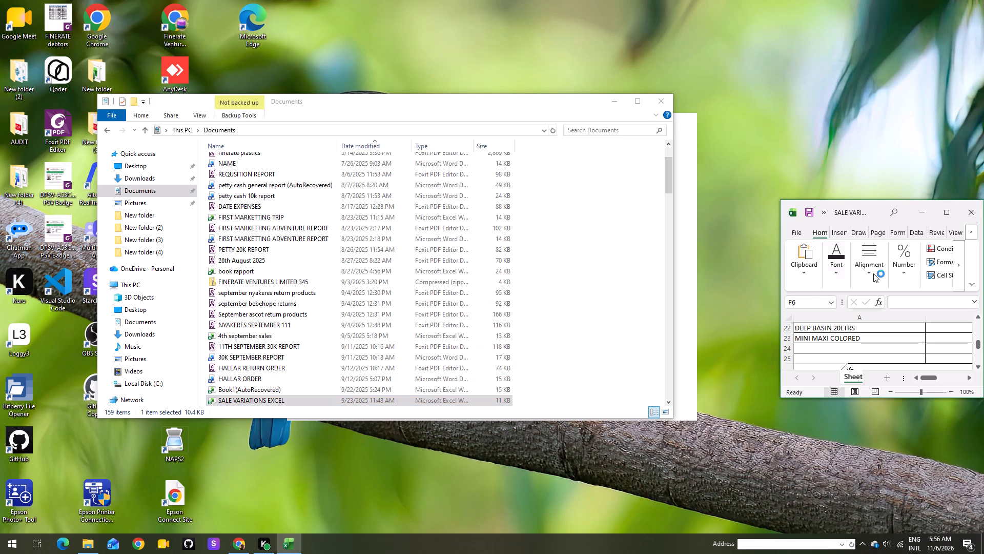
click(946, 217)
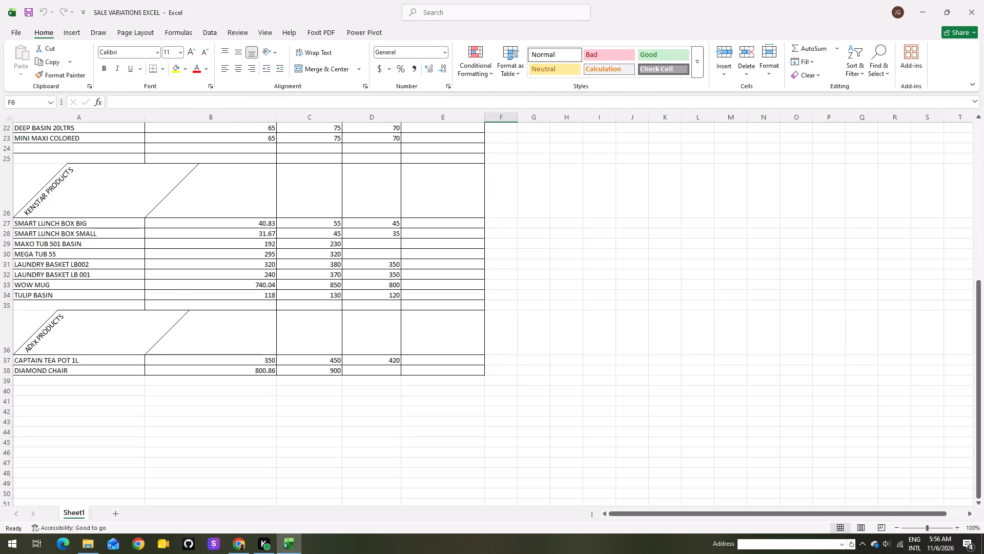
Review the product list on Sheet1, examining the purchase price, selling price and sale variation columns.
scroll(332, 271, up, 9)
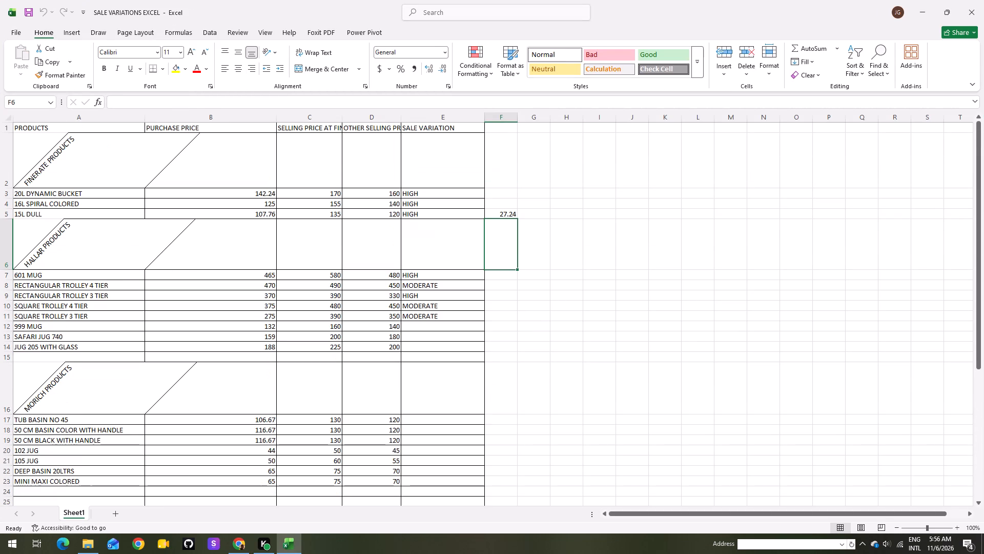
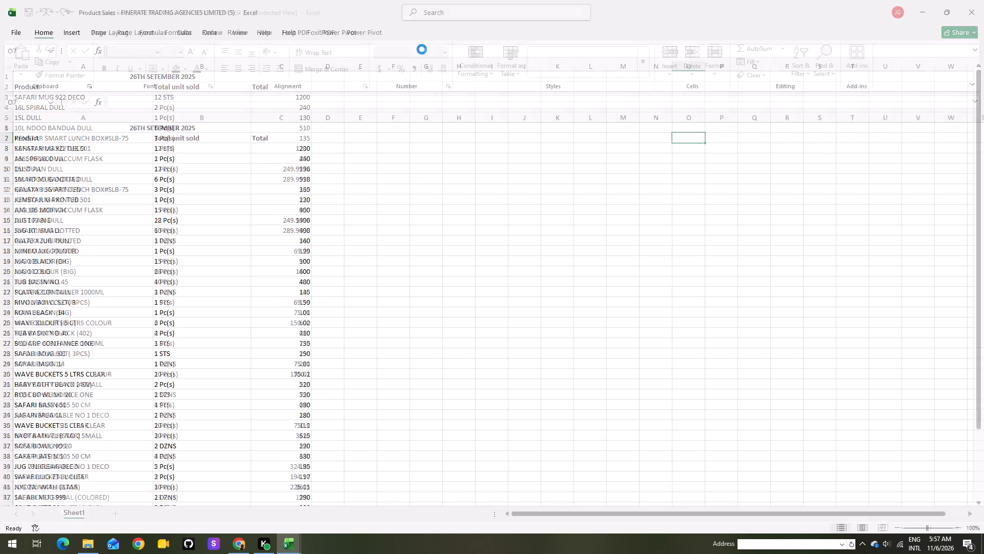
Replace the Total unit sold entries in B3 to B7 with plain numbers: 12, 2, 1, 6 and 3.
click(163, 147)
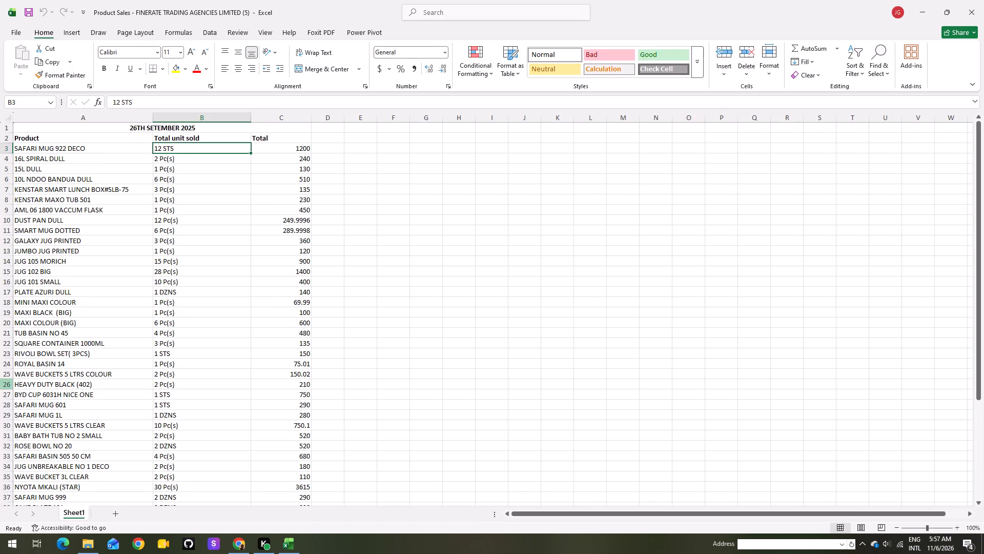
key(1)
key(2)
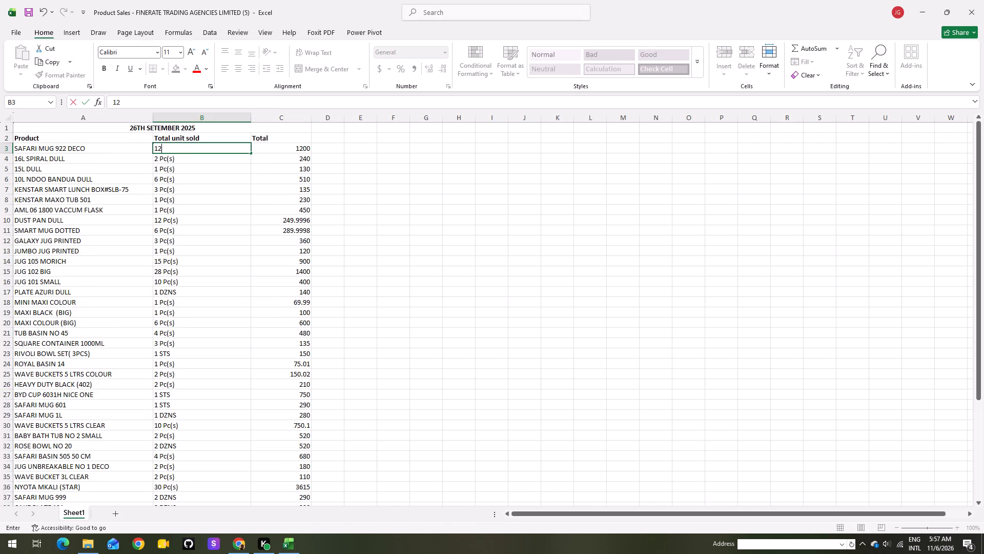
key(Return)
key(2)
key(Return)
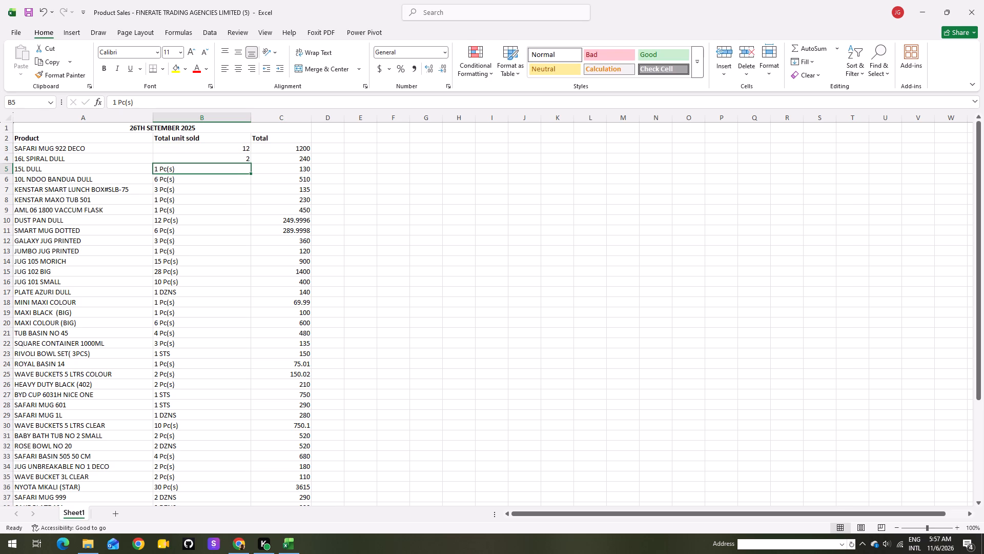
key(1)
key(Return)
key(6)
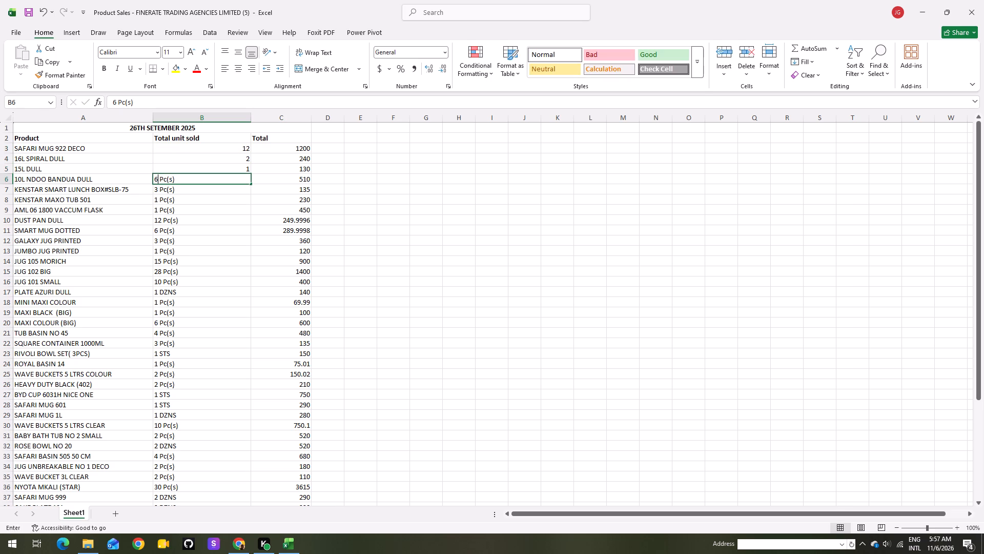
key(Return)
key(3)
key(Return)
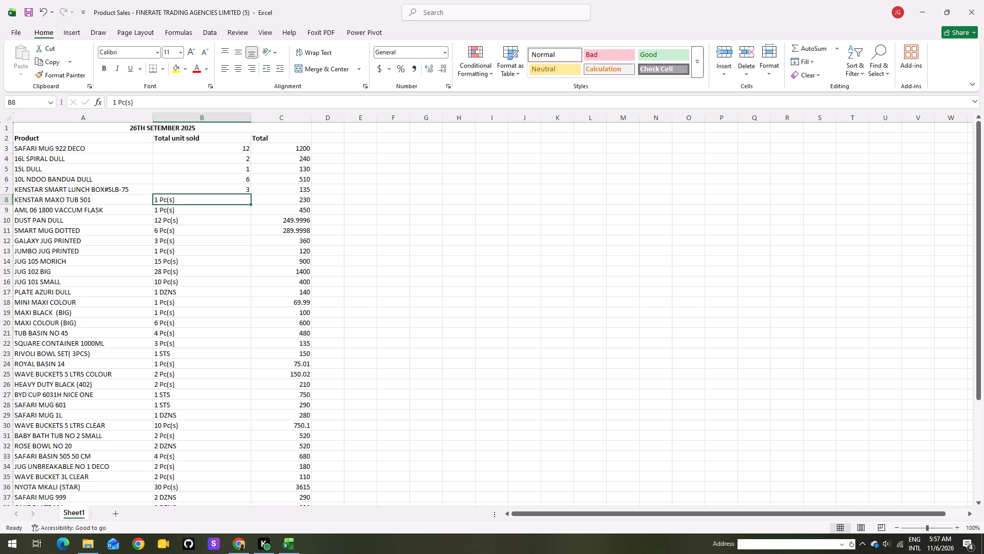
Replace the units sold in B8 to B13 with plain numbers: 1, 1, 12, 6, 3 and 1.
key(1)
key(Return)
key(1)
key(Return)
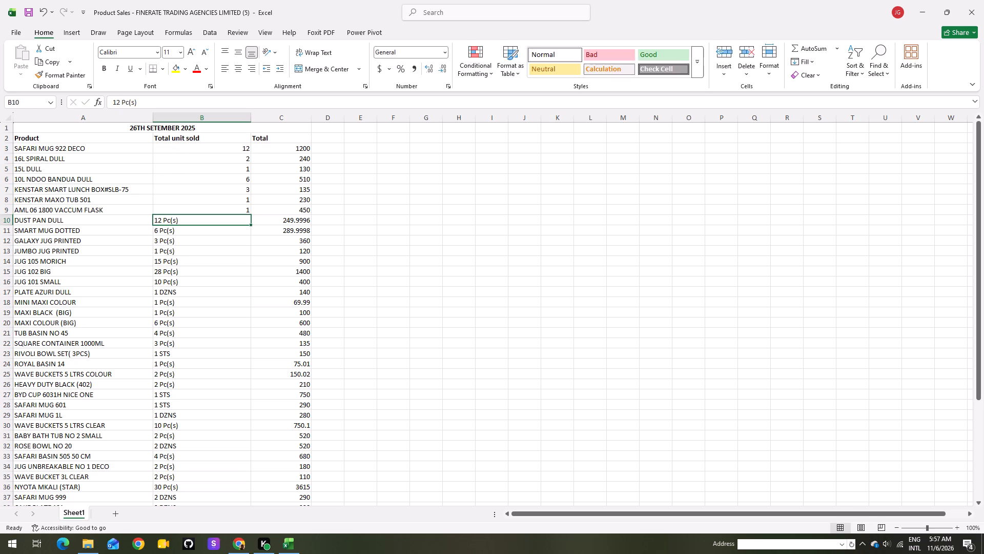
key(1)
key(2)
key(Return)
key(6)
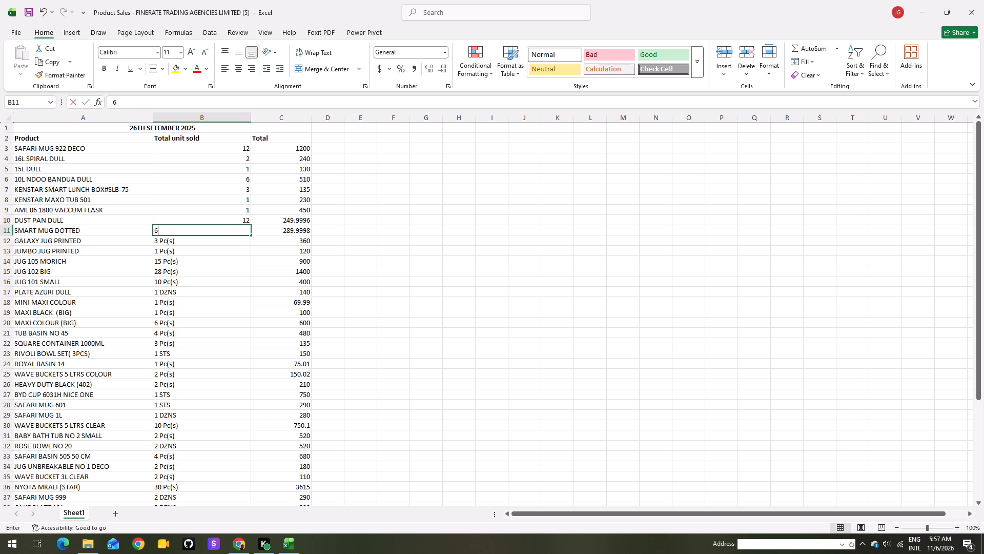
key(Return)
key(3)
key(Return)
key(1)
key(Return)
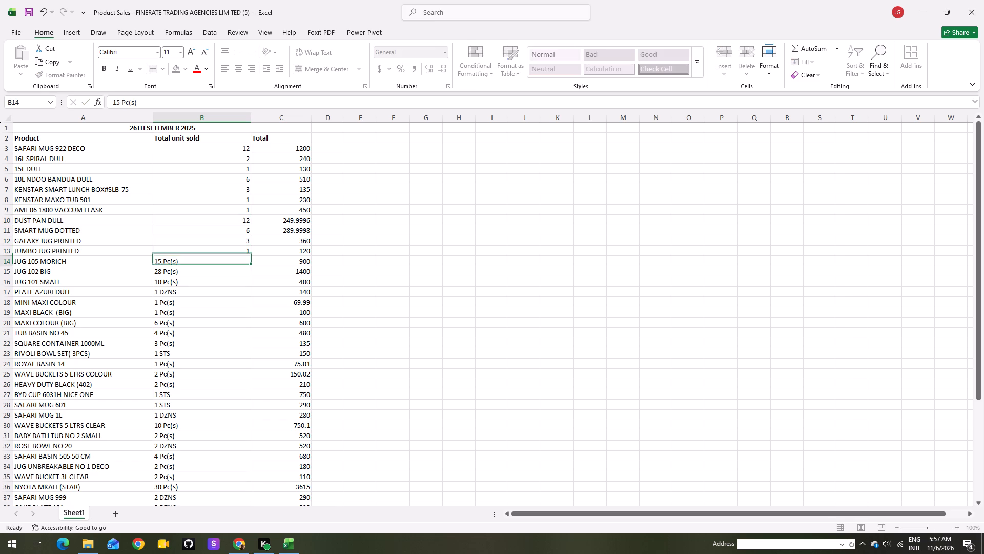
Replace the units sold in B14 to B18 with plain numbers: 15, 28, 10, 1 and 1.
text(15)
key(Return)
text(28)
key(Return)
text(10)
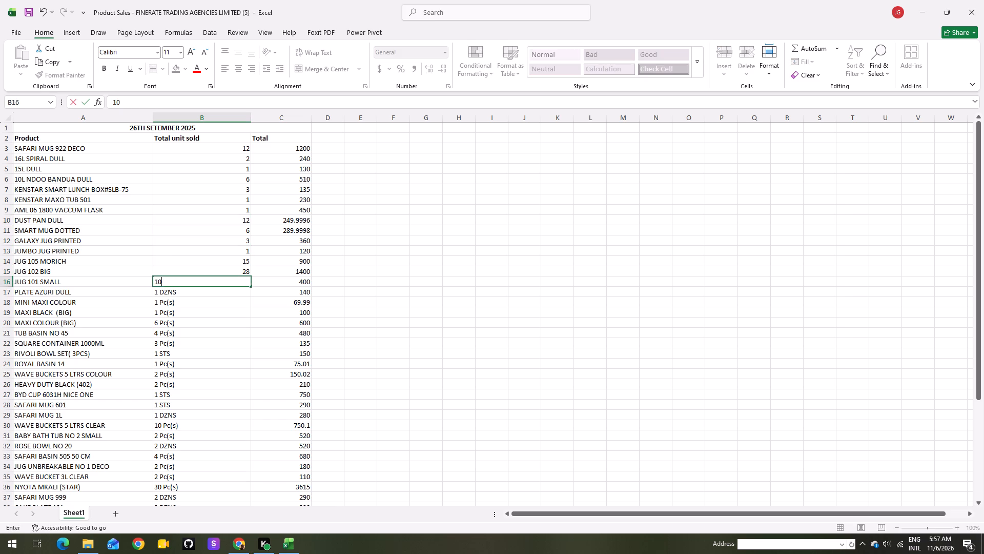
key(Return)
key(1)
key(Return)
key(2)
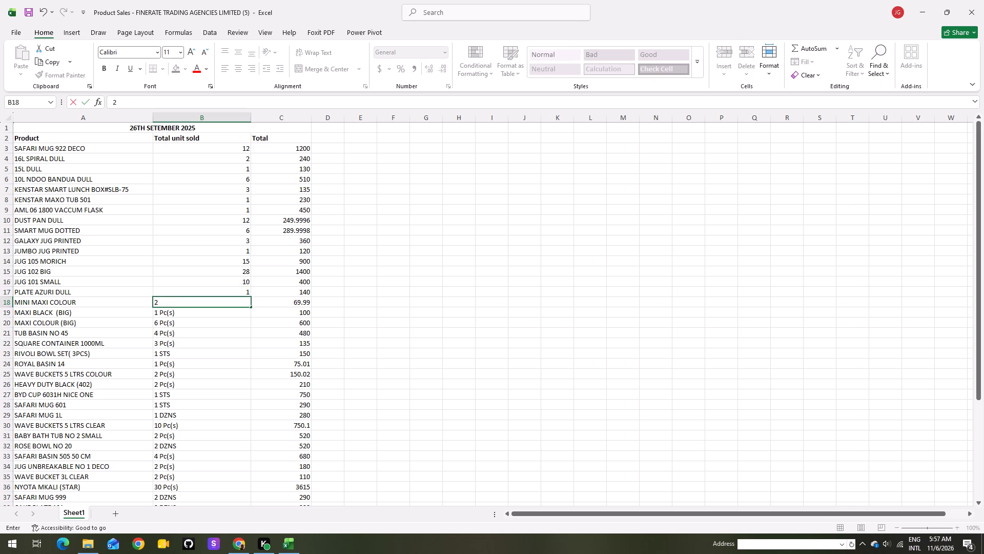
key(BackSpace)
key(1)
key(Return)
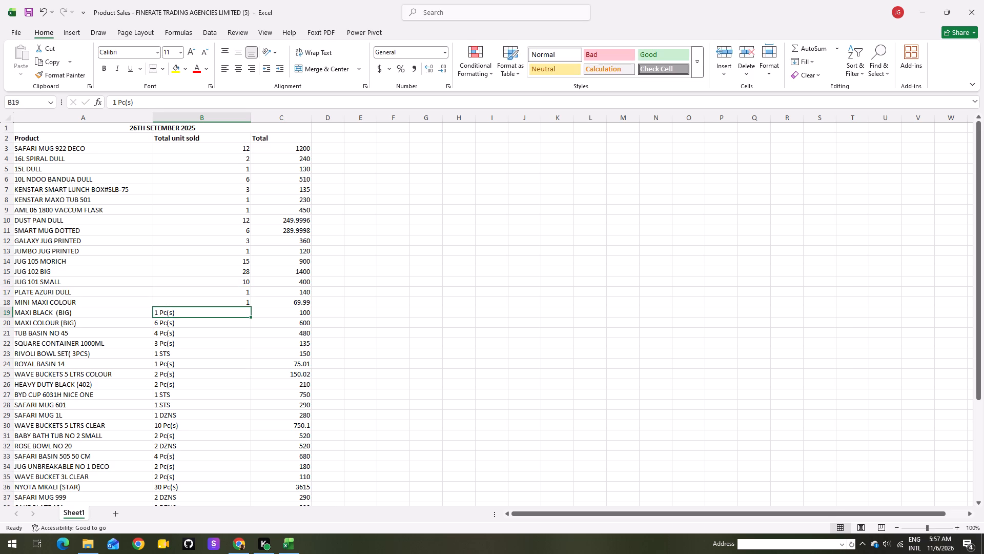
Replace the units sold in B19 to B24 with plain numbers: 1, 6, 5, 3, 2 and 1.
key(1)
key(Return)
key(6)
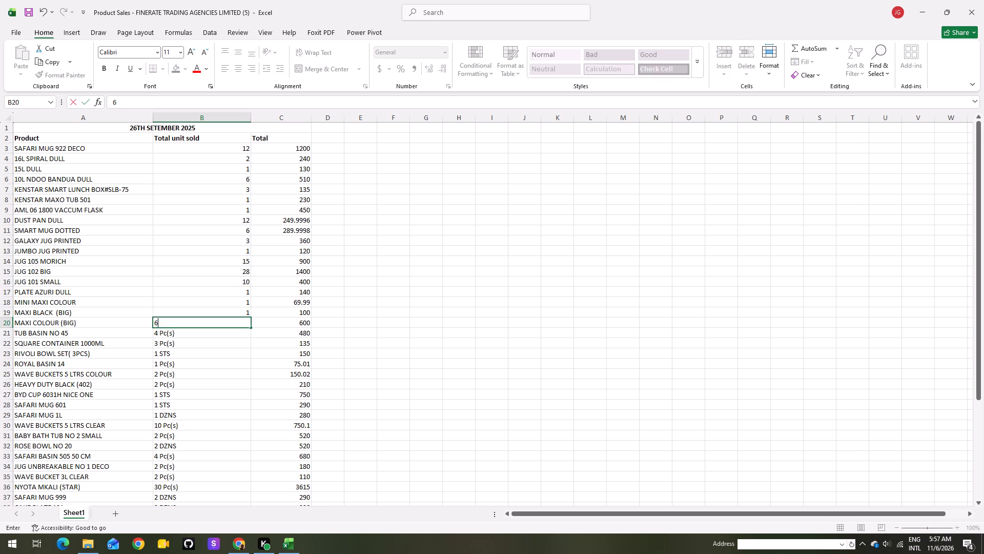
key(Return)
key(5)
key(Return)
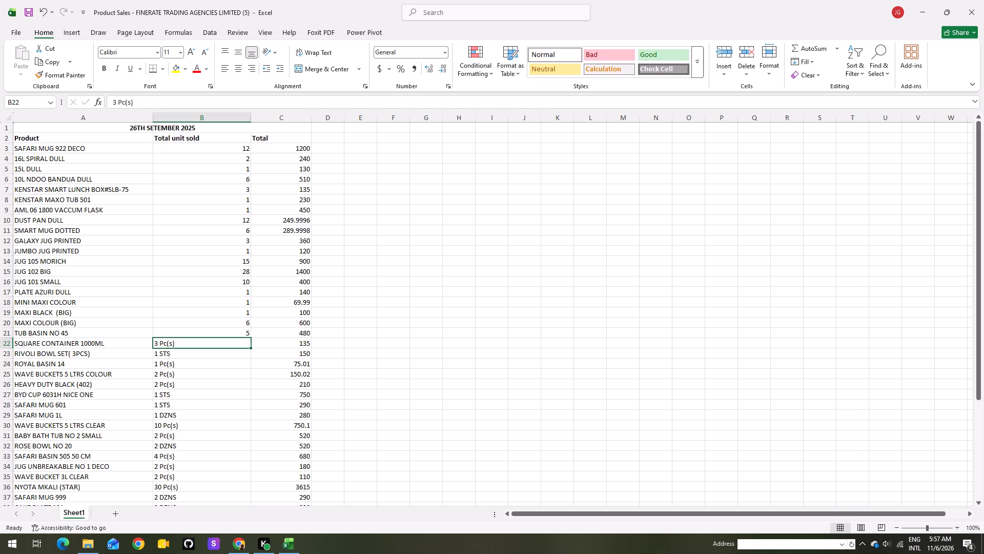
key(3)
key(Return)
key(2)
key(Return)
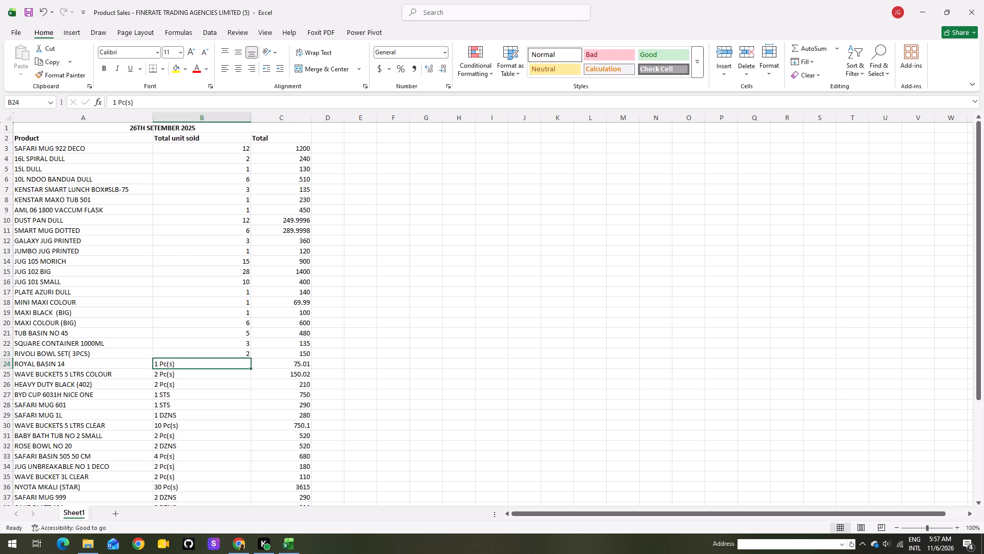
key(1)
key(Return)
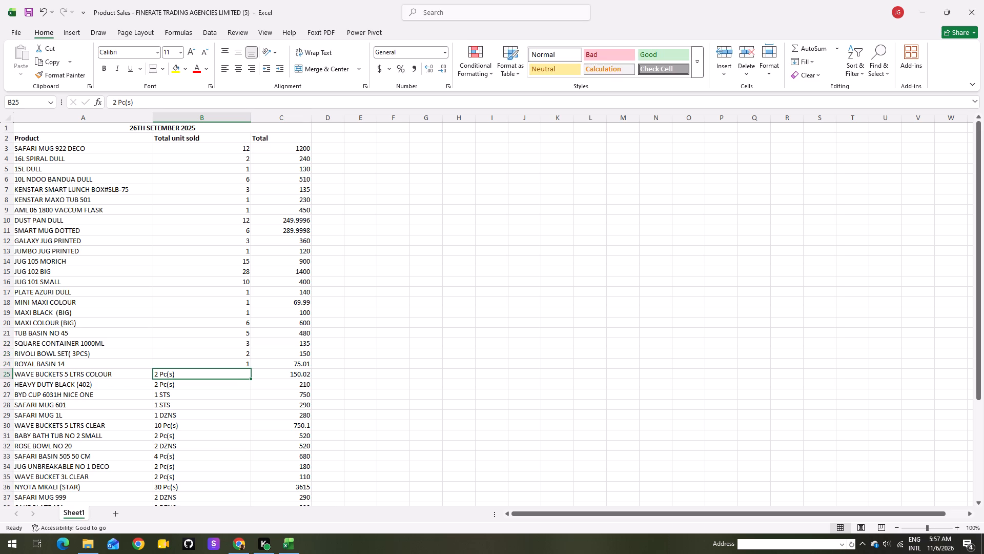
Replace the units sold in B25 to B31 with plain numbers: 3, 2, 1, 1, 1, 10 and 2.
key(3)
key(Return)
key(2)
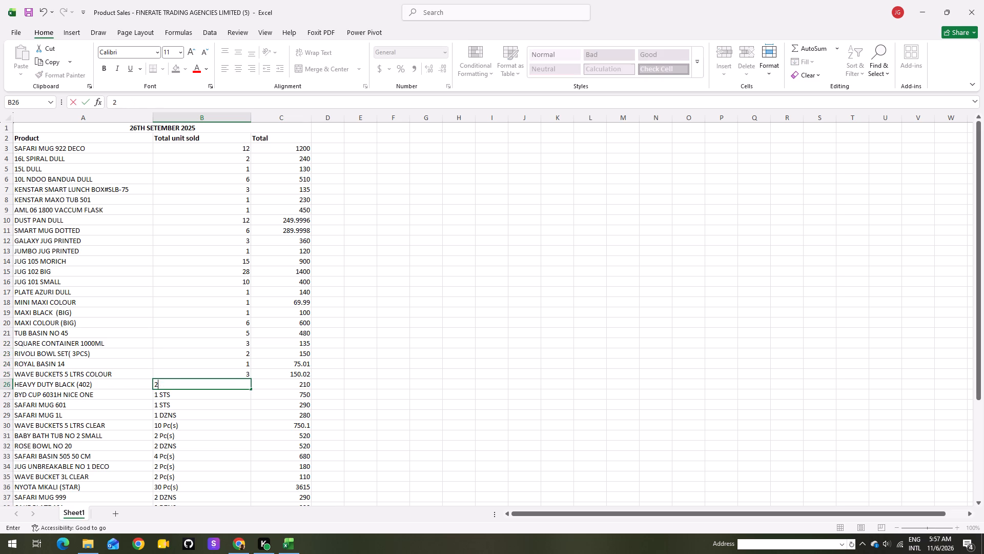
key(Return)
key(1)
key(Return)
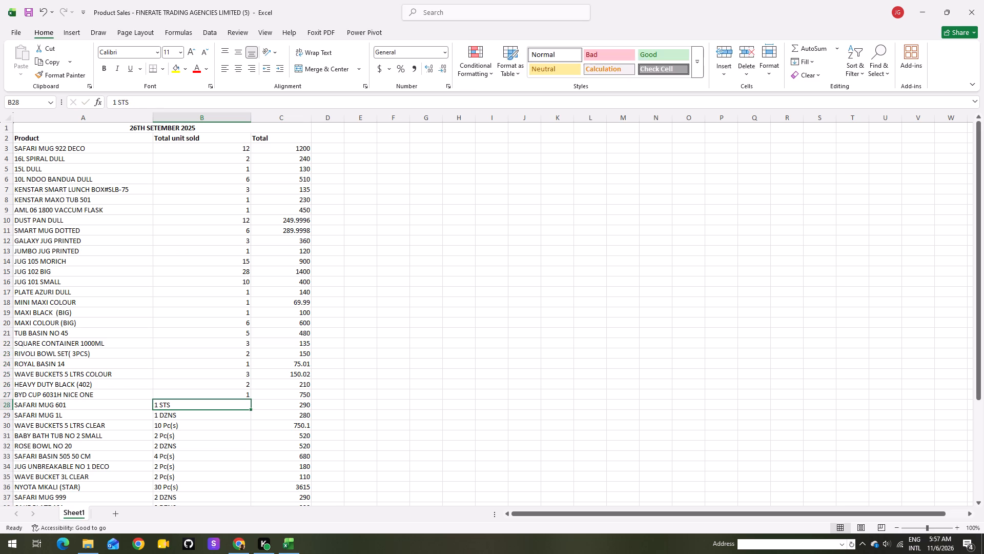
key(1)
key(Return)
key(1)
key(Return)
text(10)
key(Return)
key(2)
key(Return)
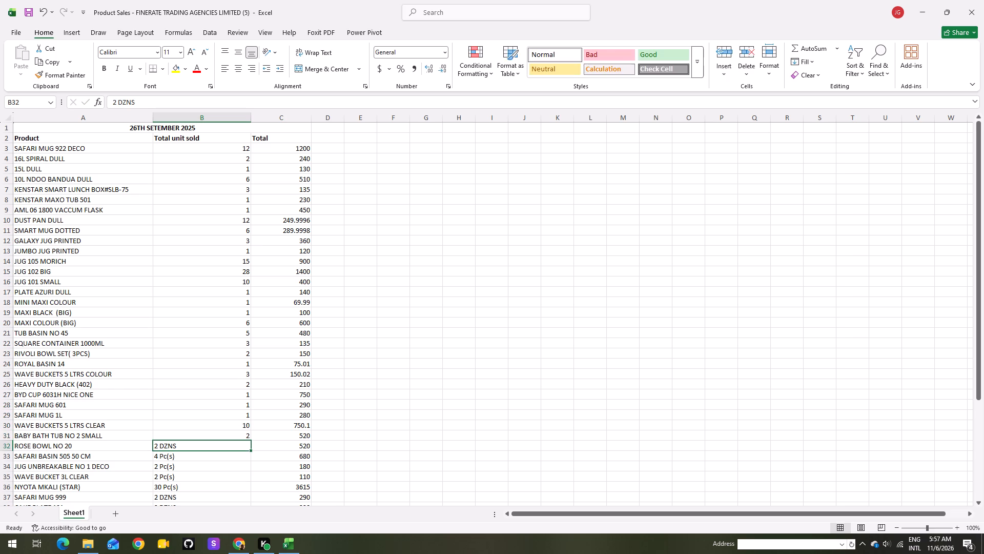
Replace the units sold in B32 to B36 with plain numbers: 2, 4, 2, 2 and 30.
key(2)
key(Return)
key(4)
key(Return)
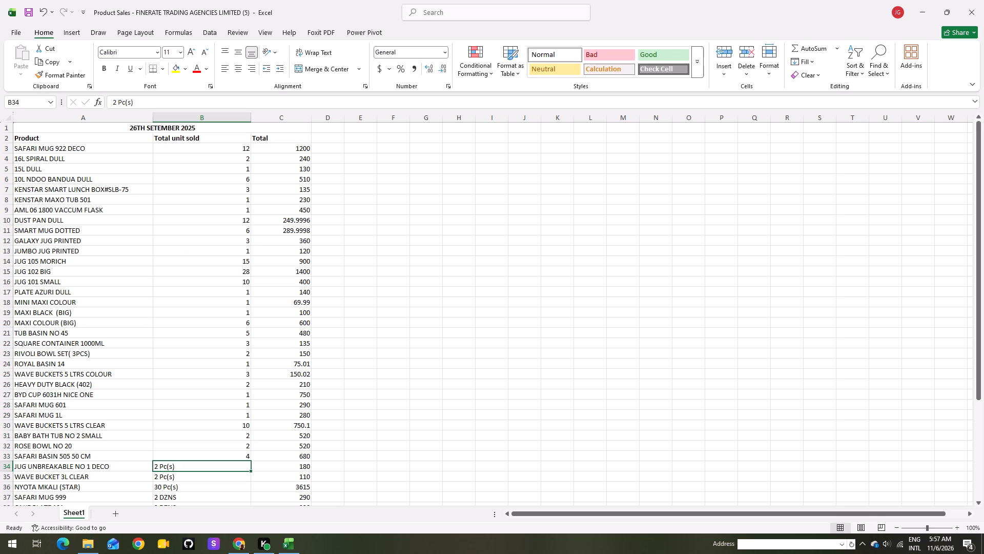
key(2)
key(Return)
key(2)
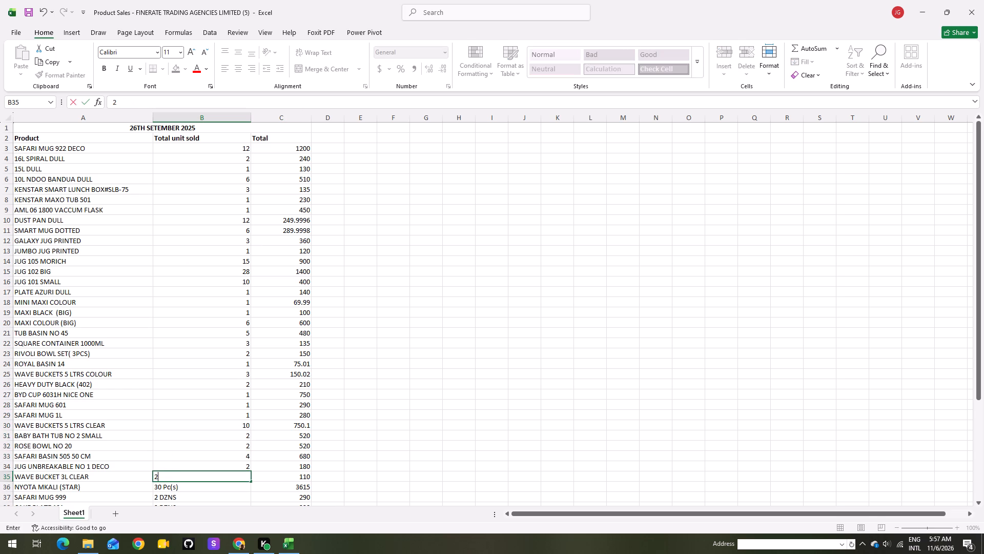
key(Return)
text(30)
key(Return)
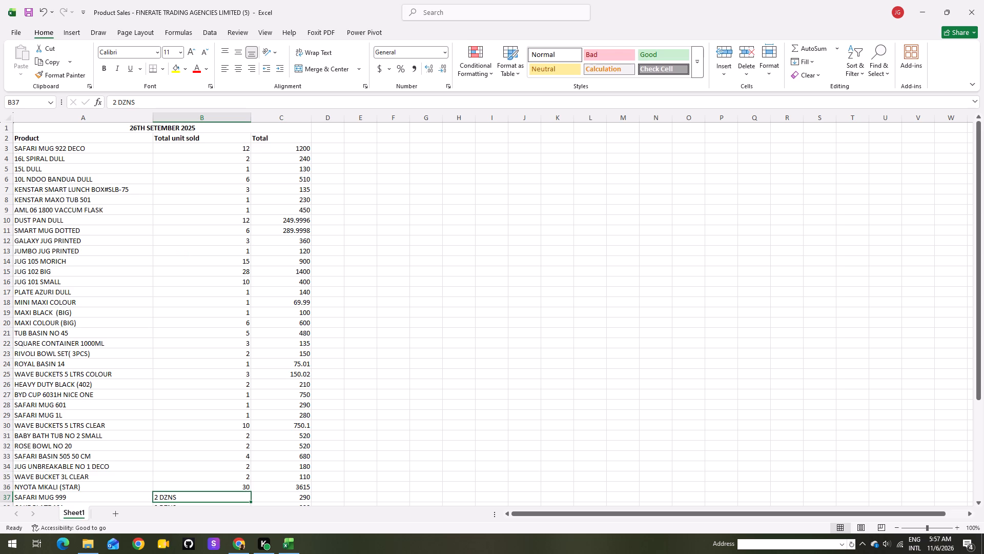
Replace the units sold in B37 to B41 with plain numbers: 2, 3, 5, 3 and 1.
key(2)
key(Return)
key(3)
key(Return)
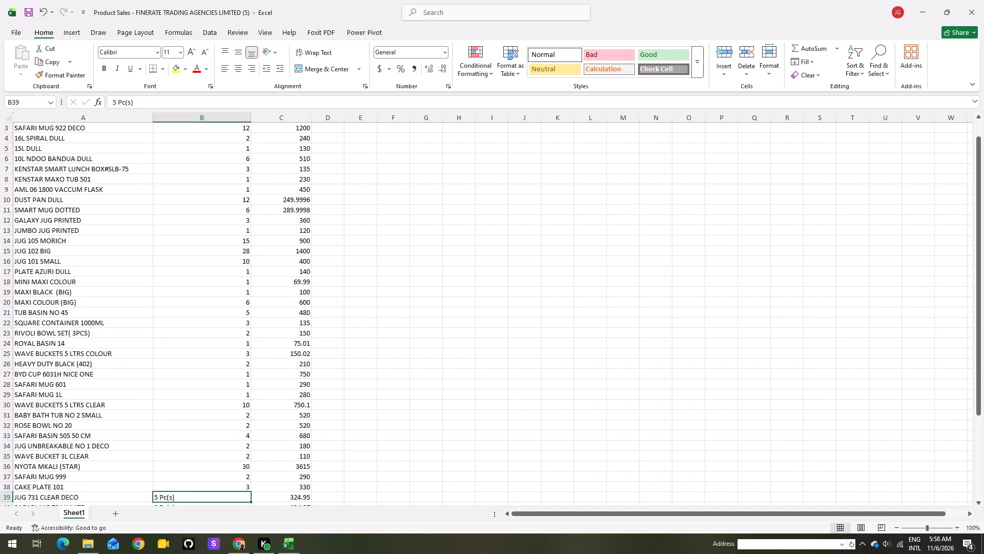
key(5)
key(Return)
key(3)
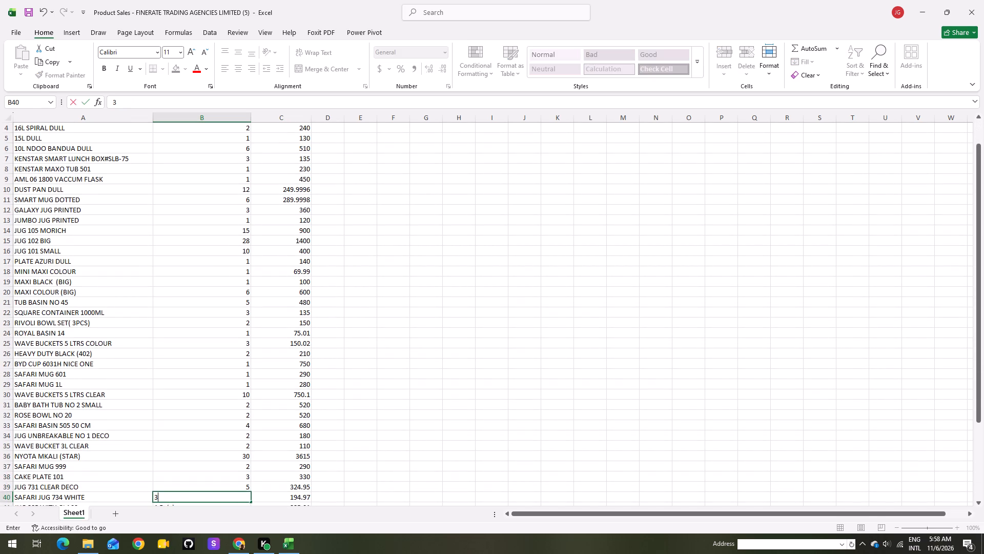
key(Return)
key(1)
key(Return)
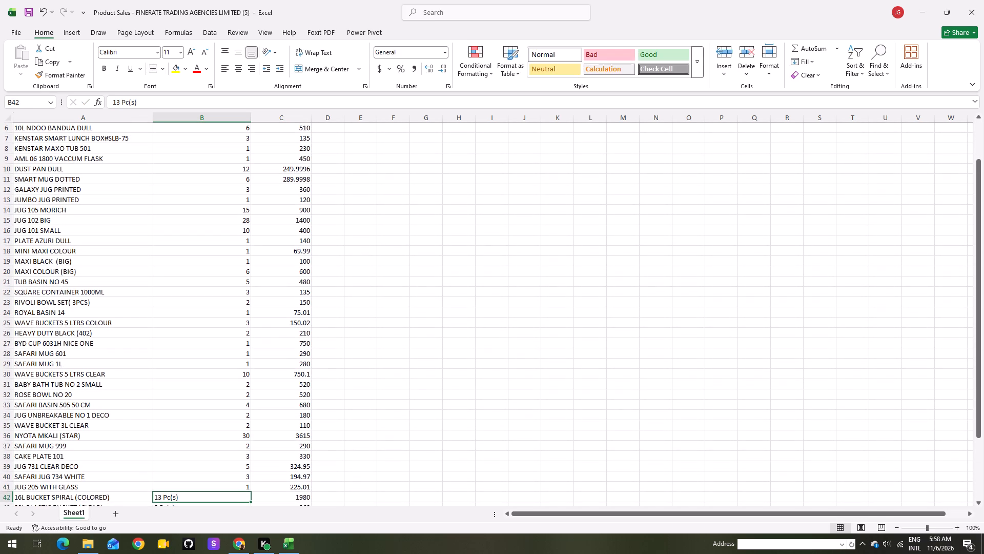
Replace the units sold in B42 to B46 with plain numbers: 13, 2, 27, 2 and 7.
text(13)
key(Return)
key(2)
key(Return)
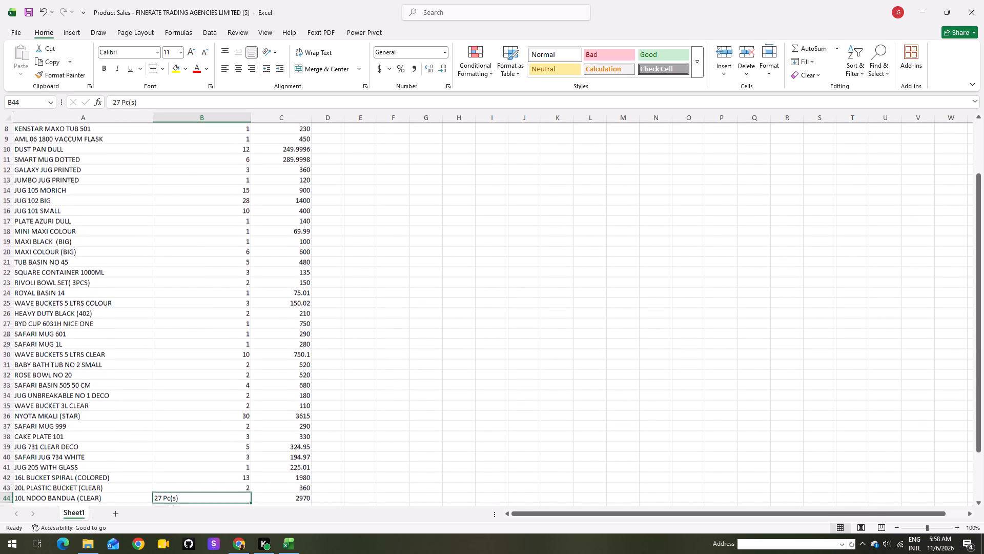
text(27)
key(Return)
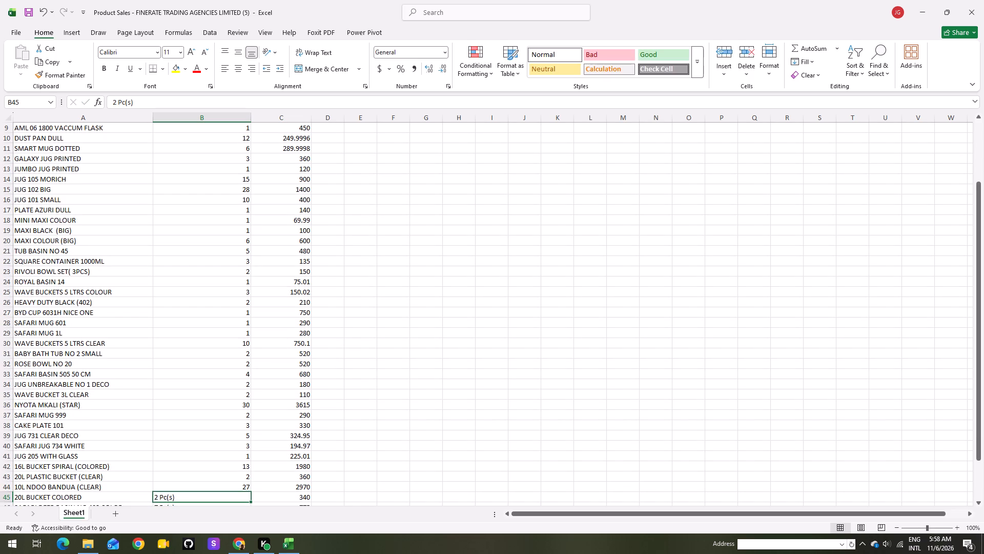
key(2)
key(Return)
key(7)
key(Return)
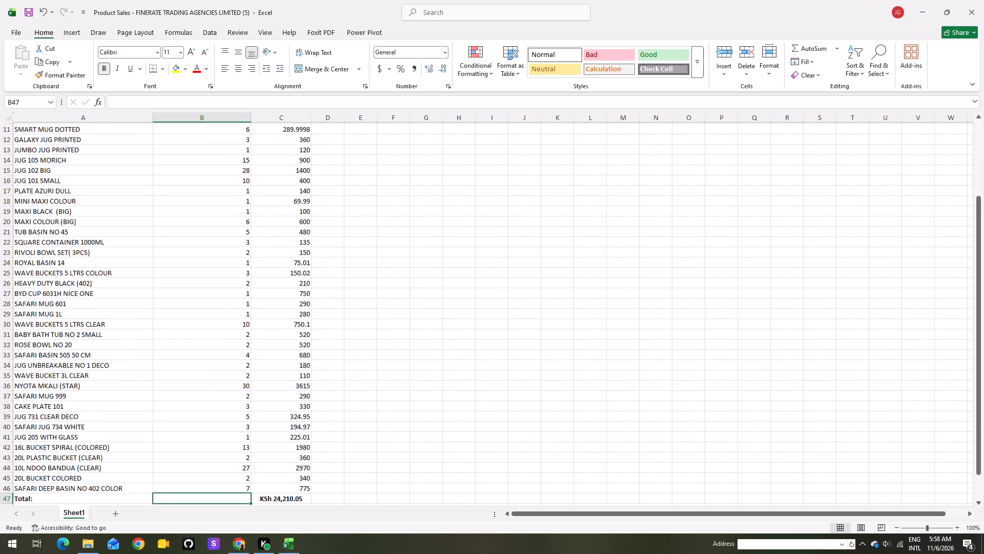
Add the header "selling price" in D2 beside Total and fit column D's width to it.
scroll(182, 224, down, 2)
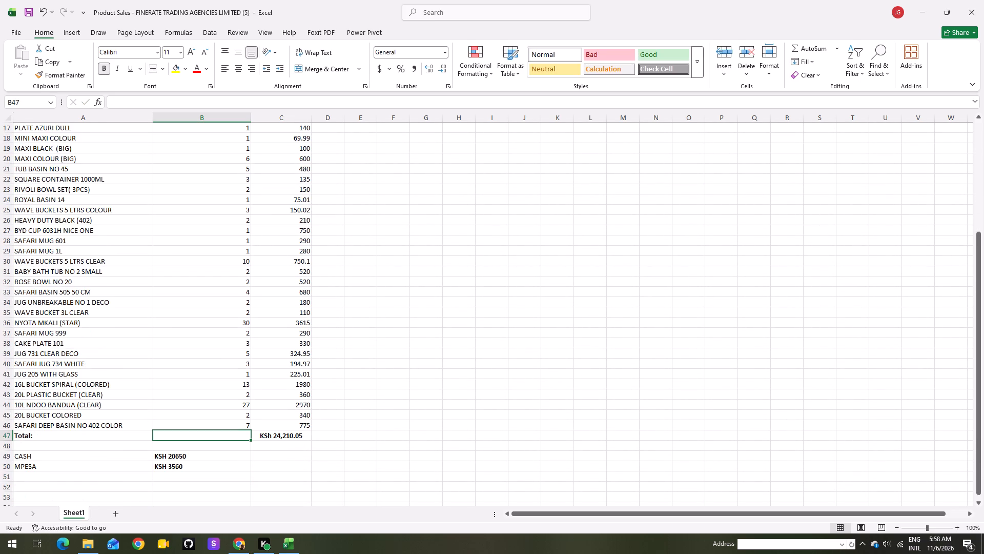
scroll(184, 233, up, 12)
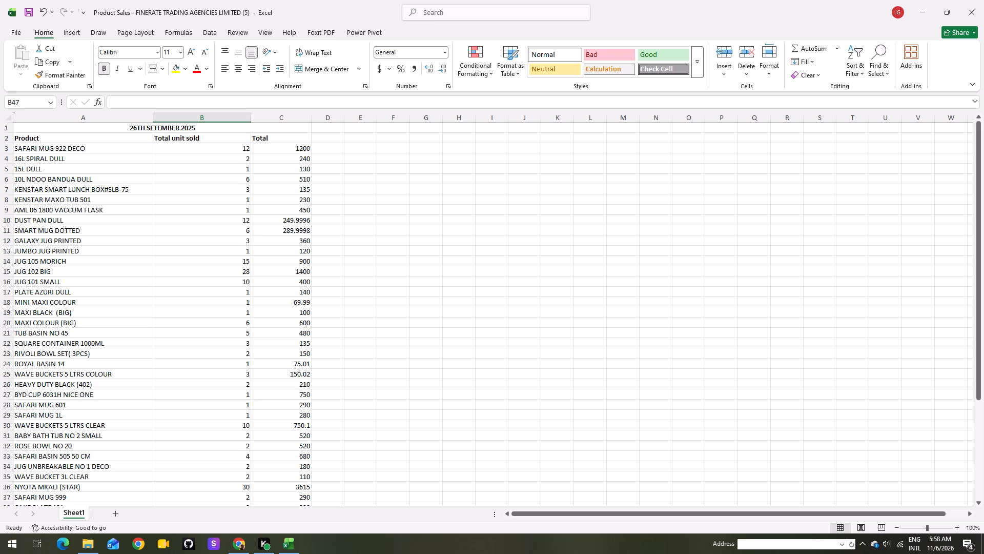
click(331, 135)
text(sellin)
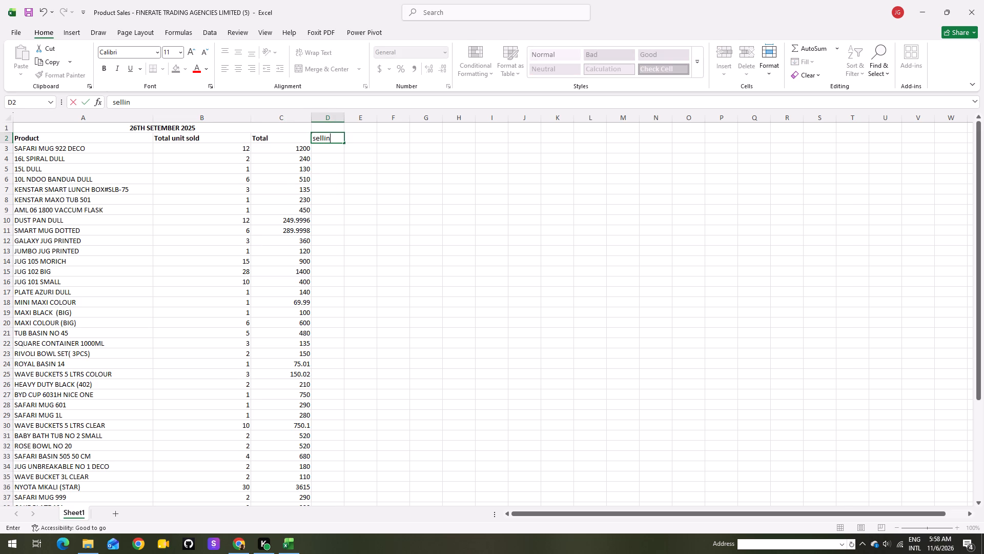
text(g p)
text(ri)
text(ce)
key(Return)
double_click(344, 116)
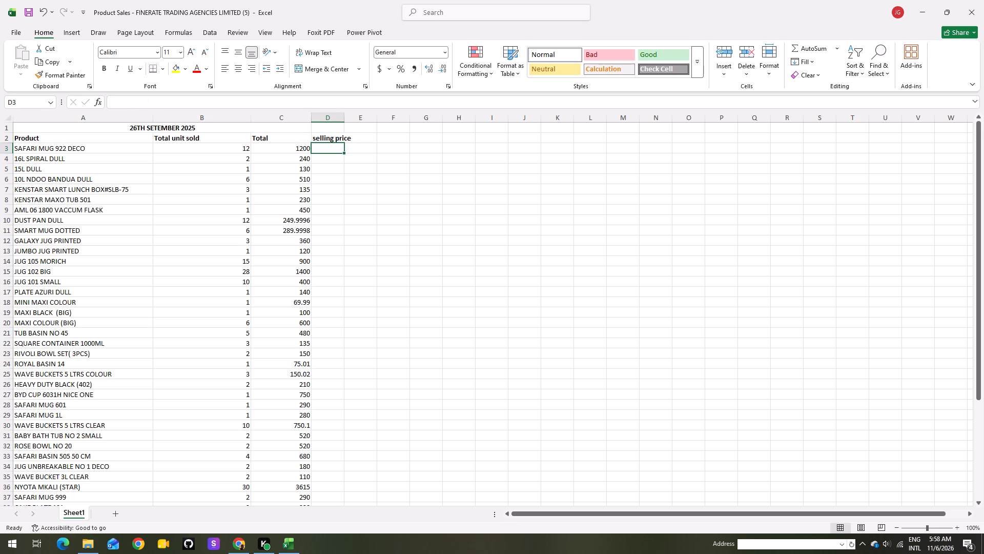
Calculate each product's selling price in D3 to D46 as Total divided by units sold, filling =C3/B3 down the column.
click(331, 147)
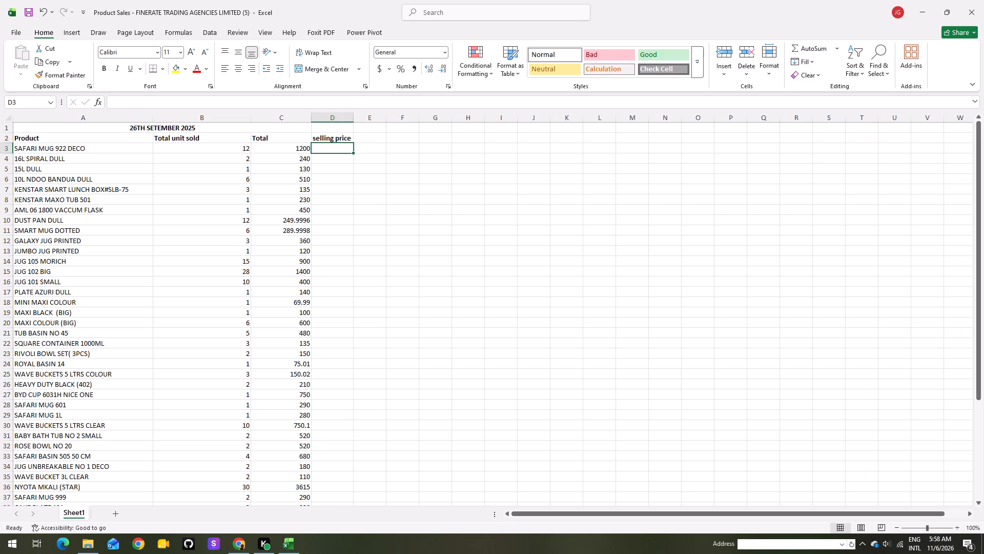
key(equal)
click(304, 149)
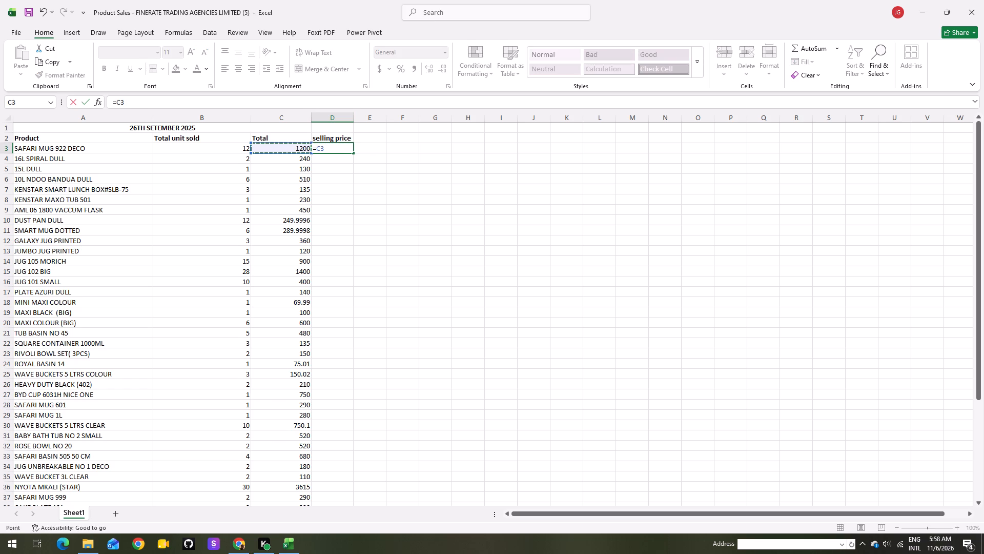
key(slash)
click(245, 149)
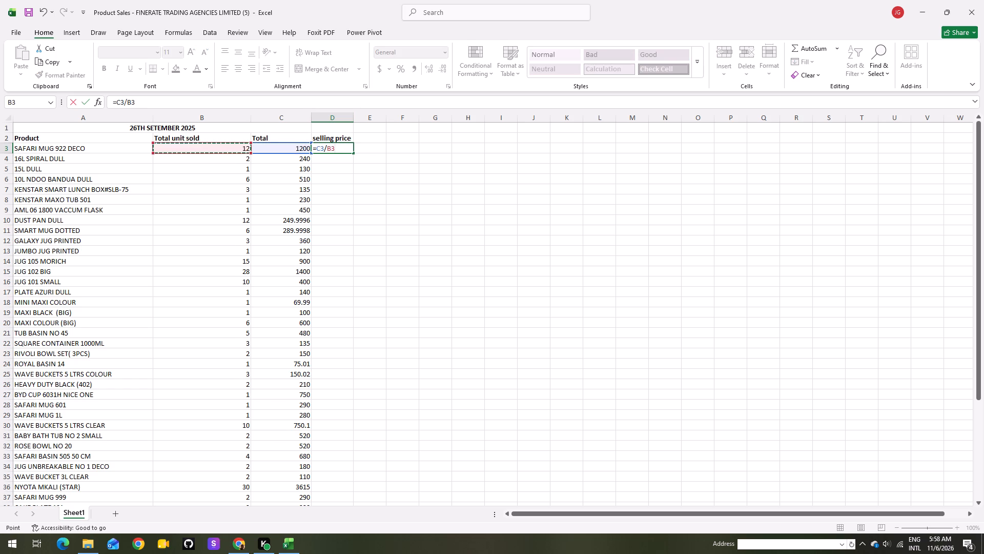
key(Return)
click(334, 148)
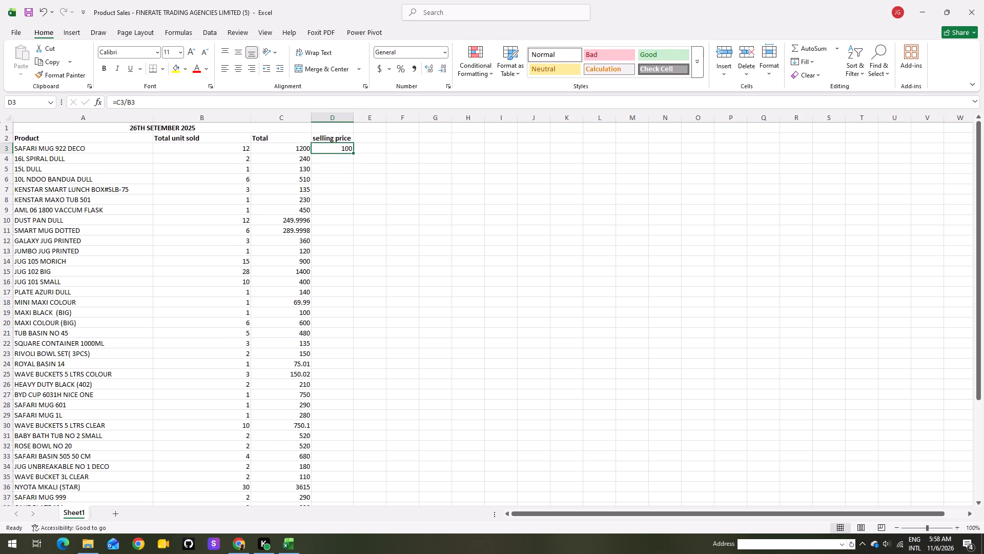
drag(352, 151, 350, 159)
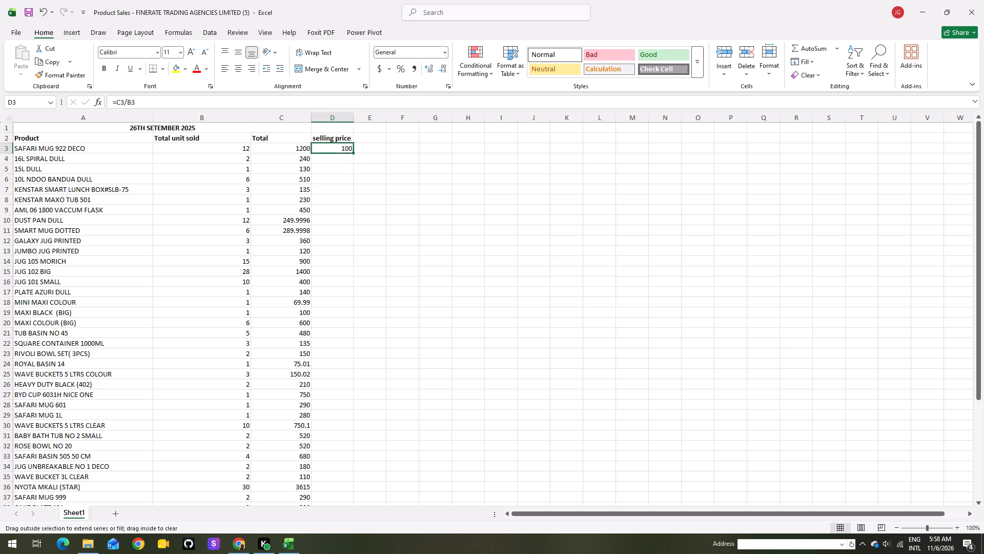
drag(350, 159, 336, 393)
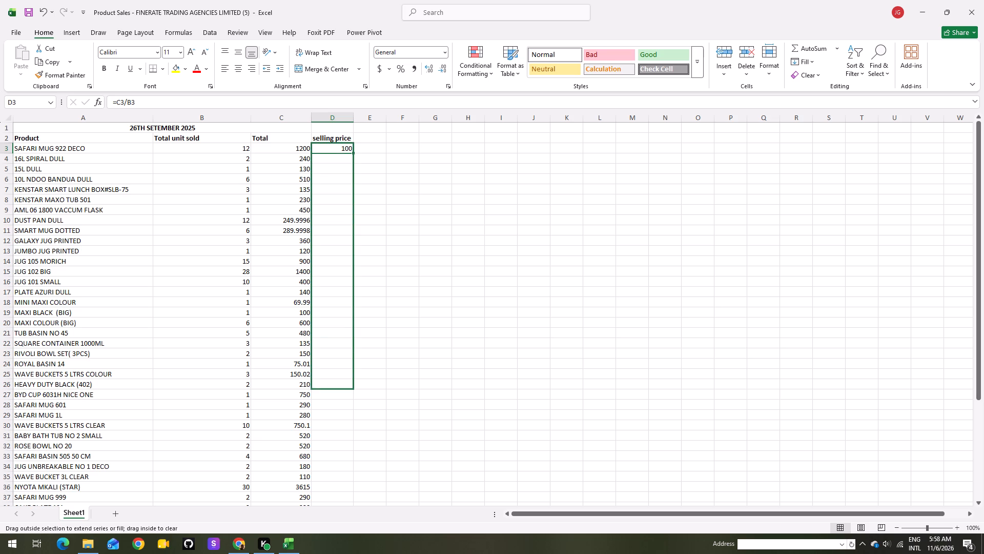
drag(336, 393, 336, 515)
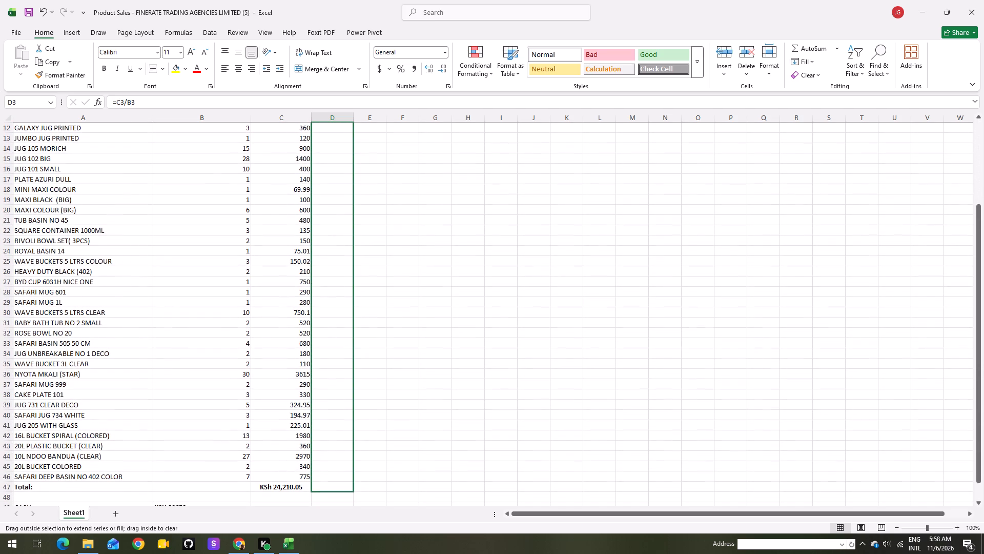
drag(336, 515, 334, 481)
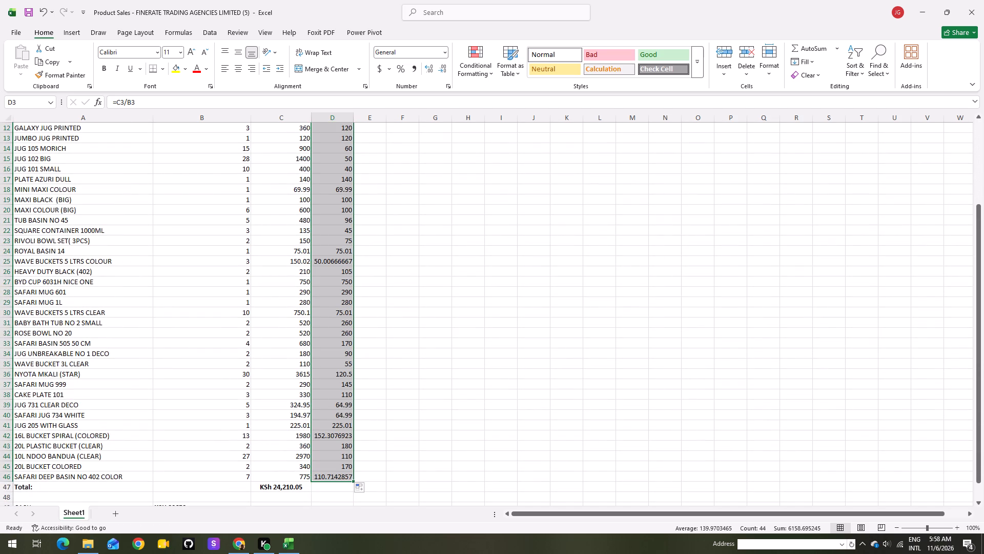
Sum the selling prices with AutoSum into D47 on the Total row.
click(799, 44)
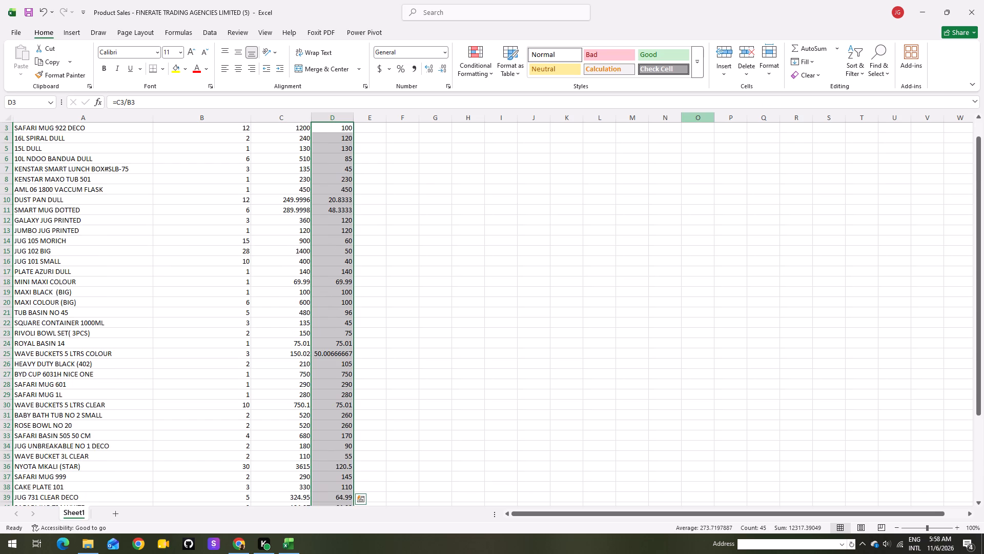
scroll(576, 160, down, 4)
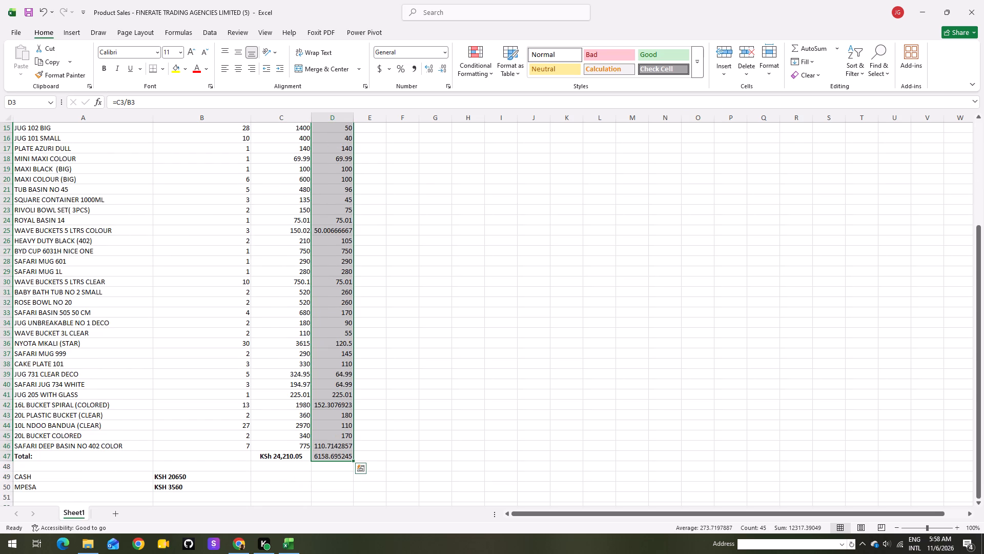
click(446, 228)
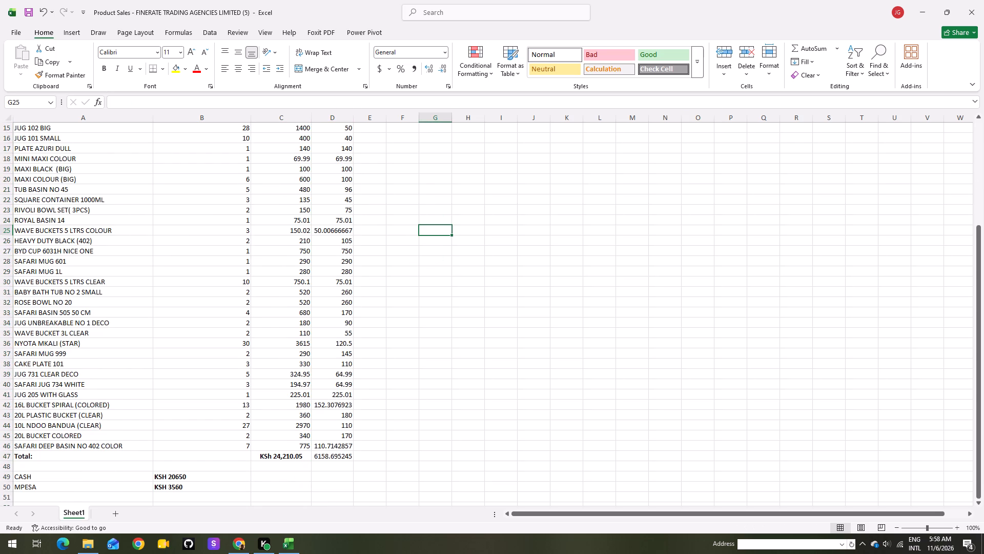
Add the header "buying price" in E2 beside selling price and fit column E's width to it.
scroll(432, 227, up, 6)
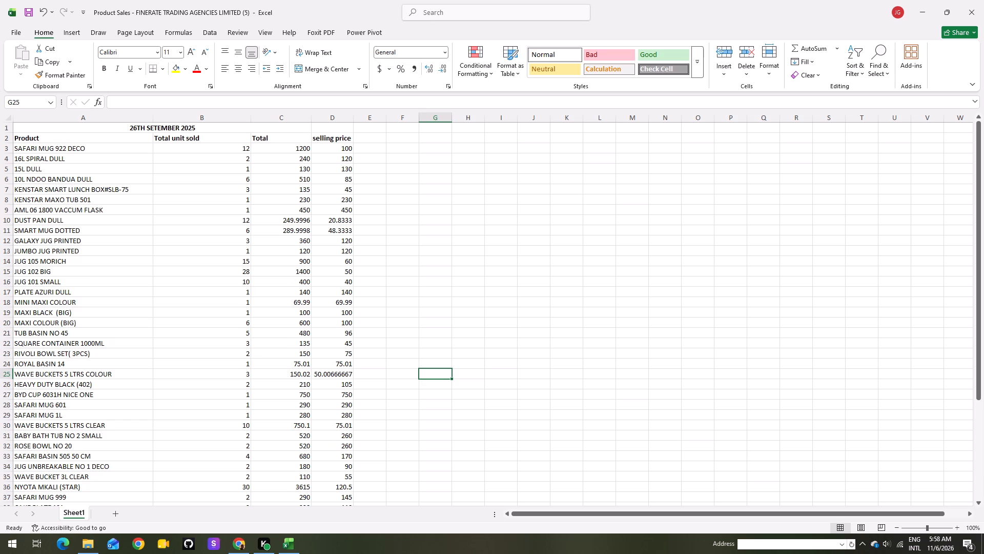
click(376, 138)
text(buying price)
click(409, 164)
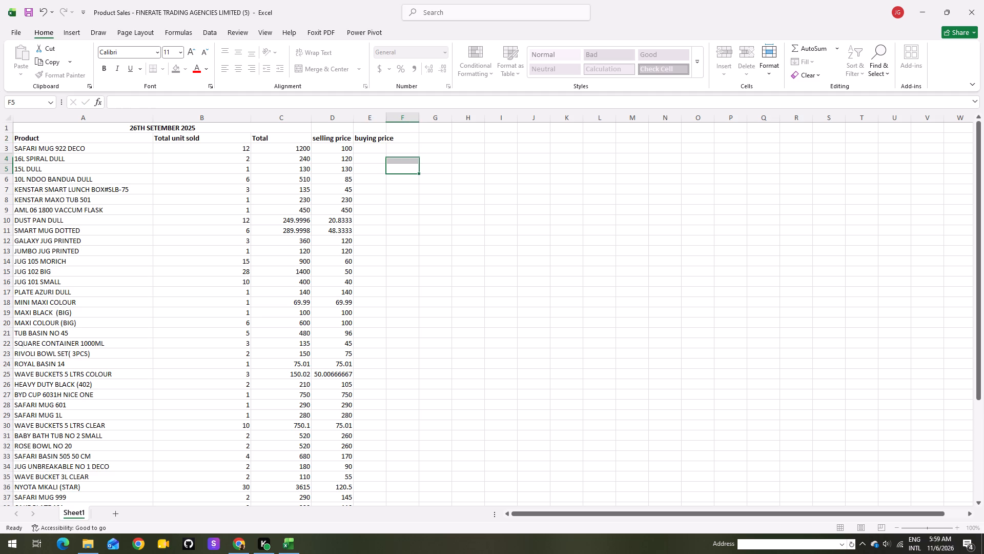
double_click(386, 117)
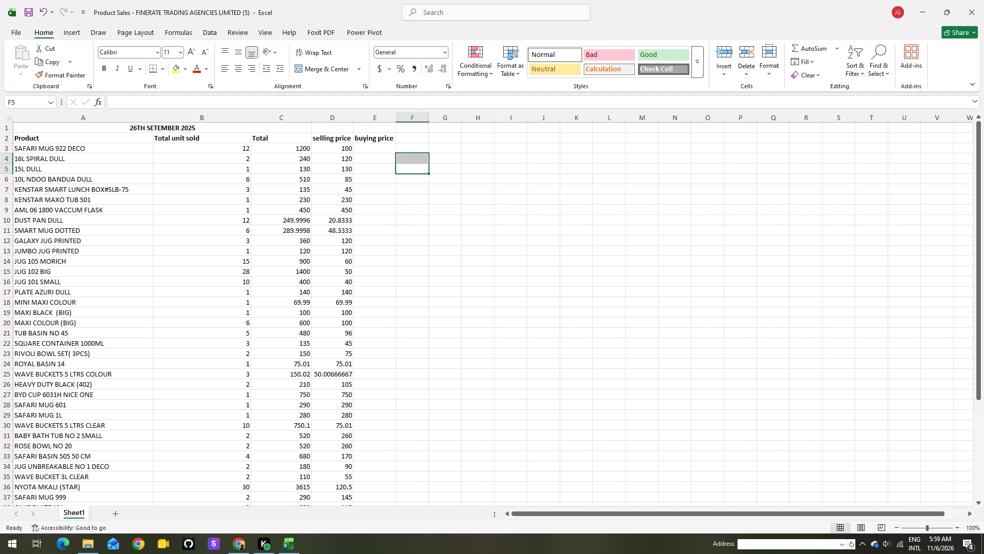
Calculate each product's buying price in E3 to E46 as selling price divided by 1.25, filling =D3/1.25 down the column.
click(379, 148)
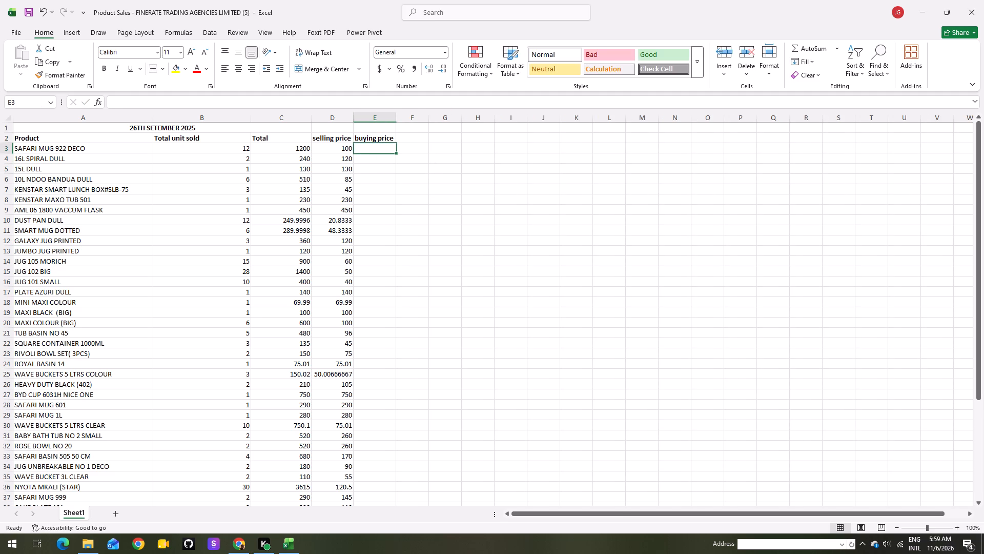
key(equal)
click(340, 149)
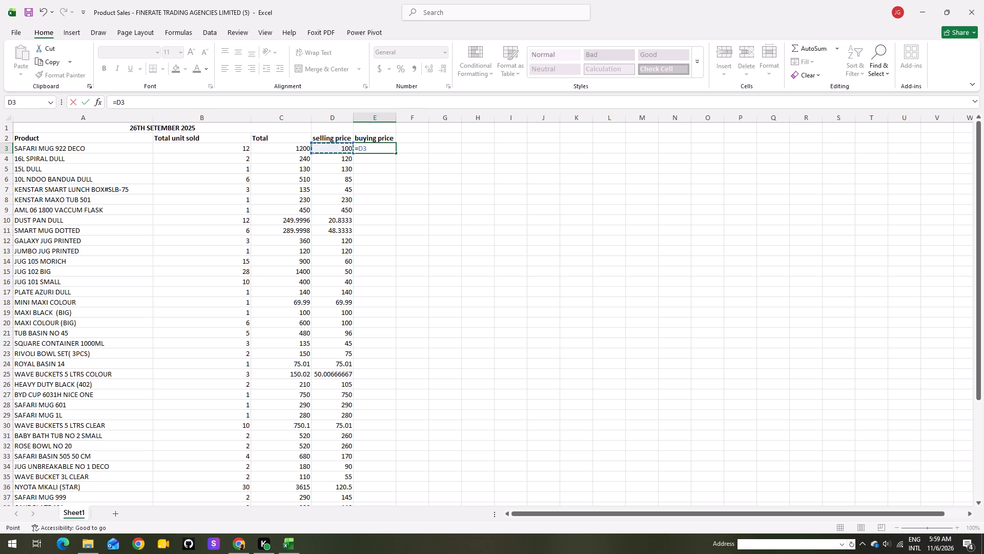
key(slash)
key(1)
text(.25)
key(Return)
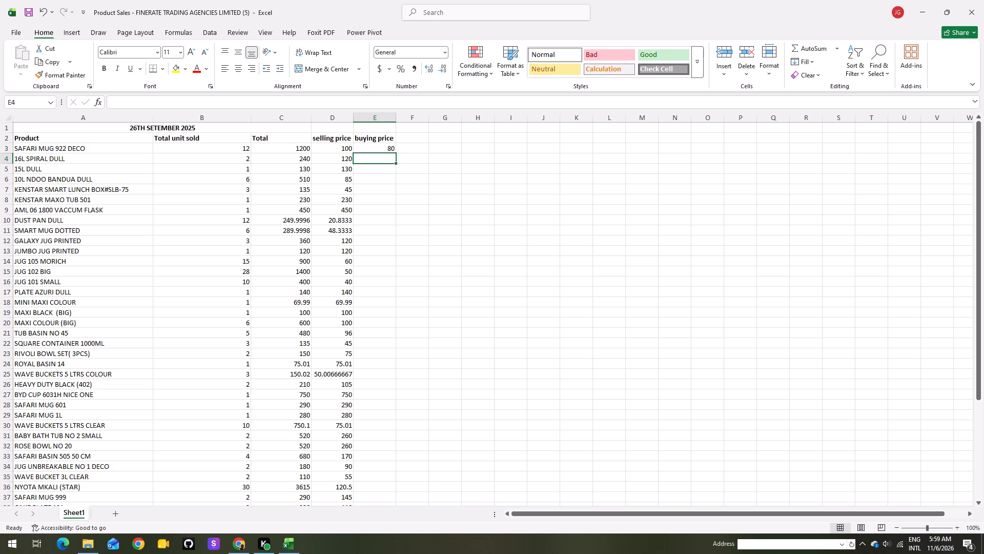
click(380, 147)
drag(395, 152, 388, 309)
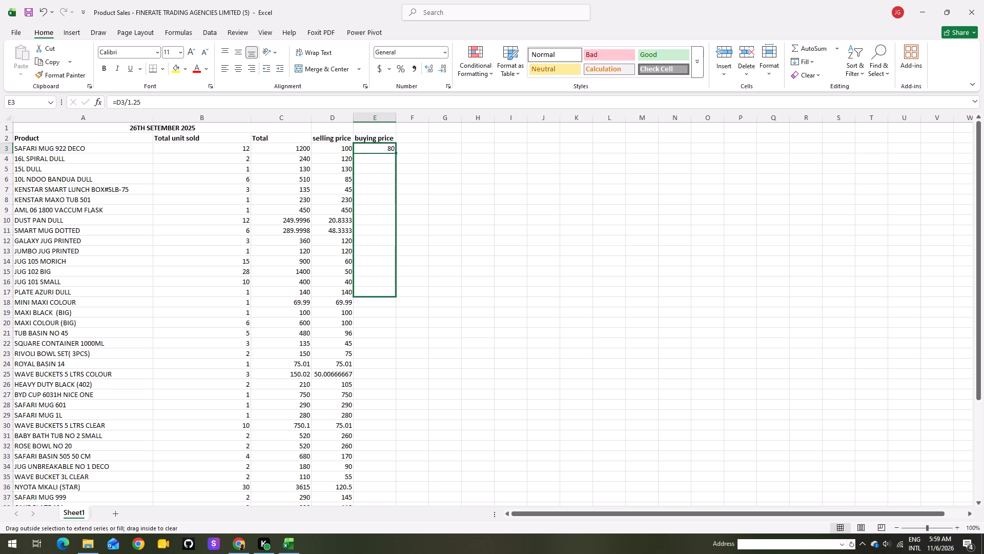
drag(388, 309, 357, 478)
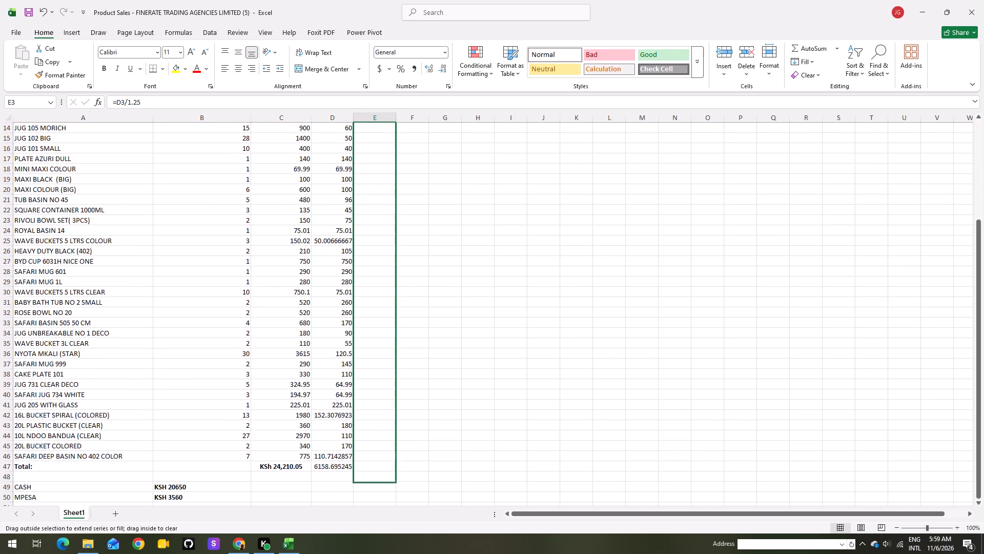
drag(357, 478, 359, 461)
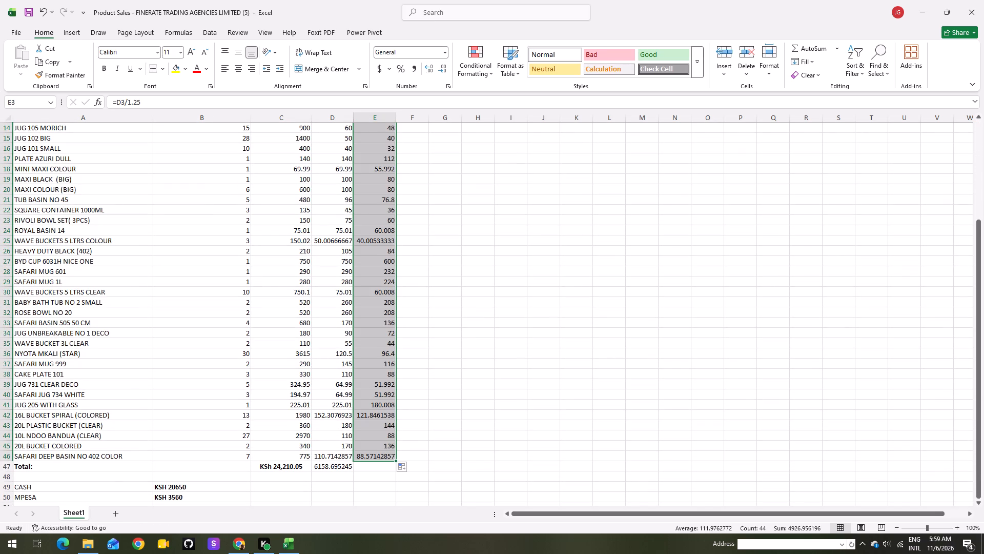
Sum the buying prices with AutoSum into E47 on the Total row.
click(798, 43)
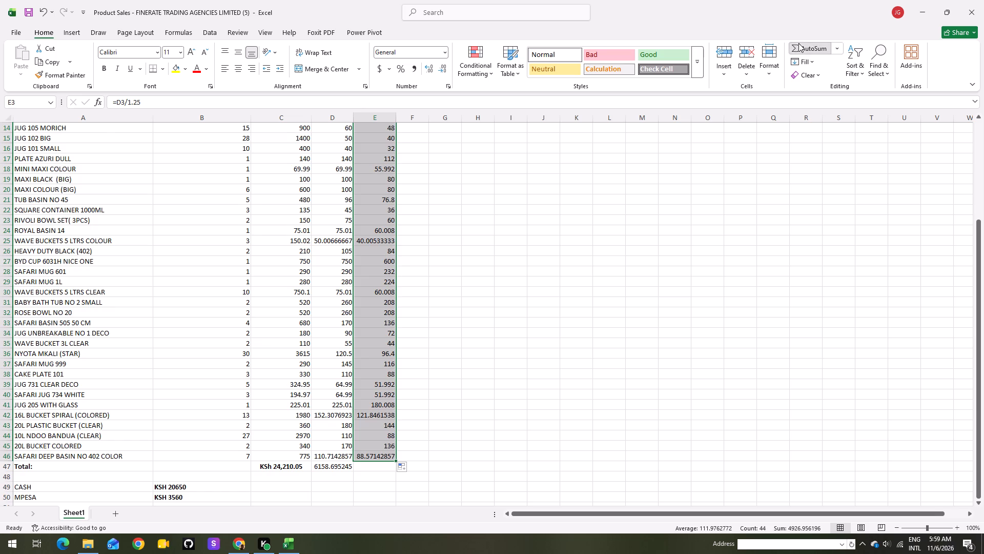
scroll(471, 204, down, 4)
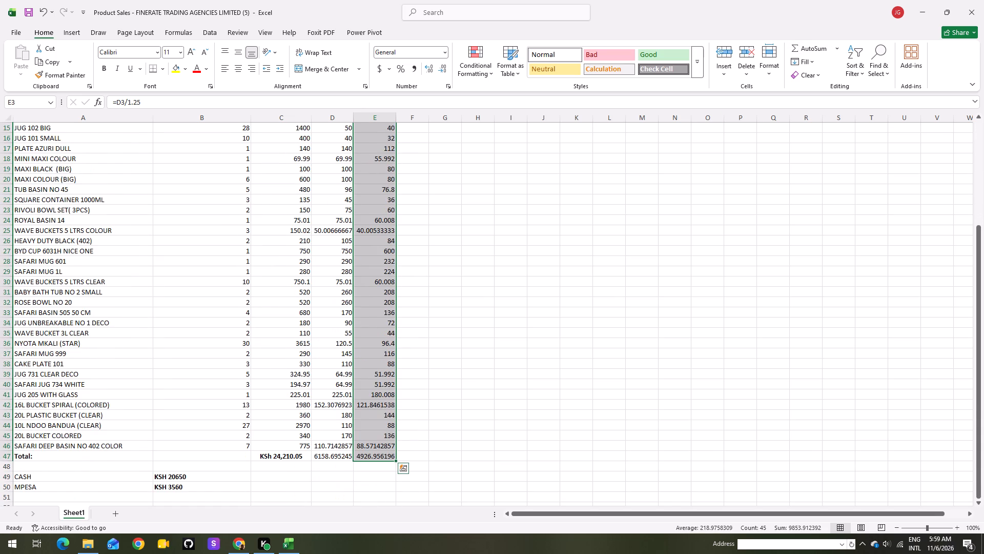
click(433, 254)
Enter the label "margin" in C51, below the product table's totals.
scroll(302, 477, down, 1)
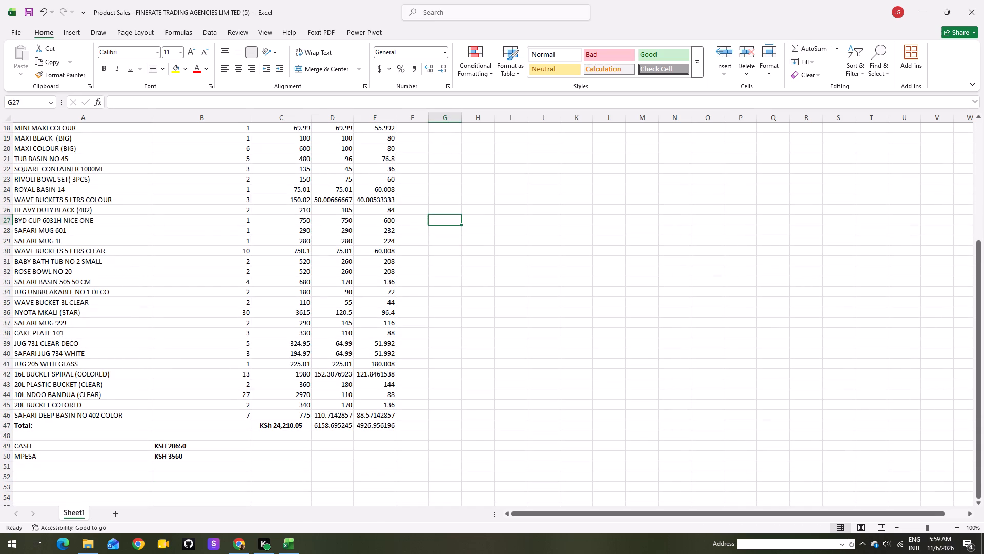
click(289, 470)
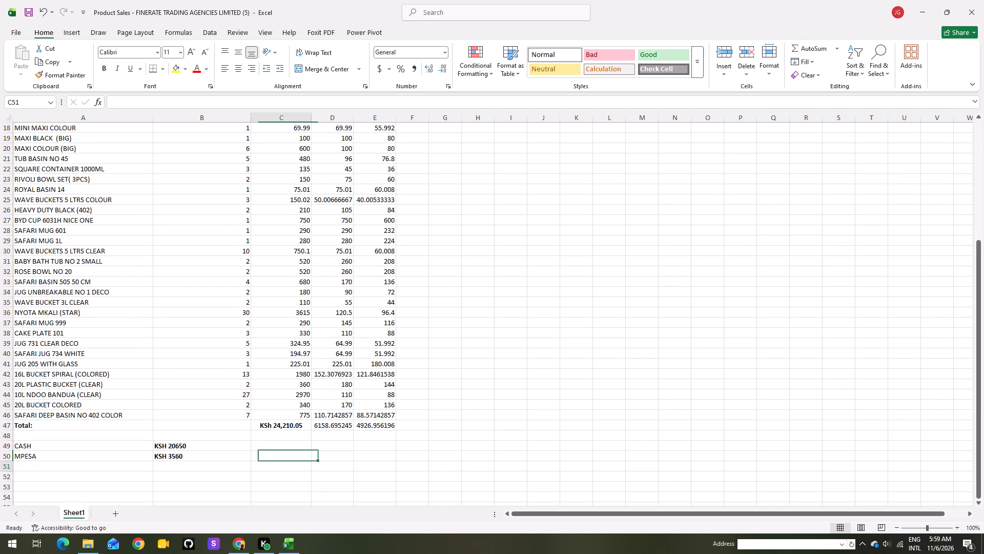
key(comma)
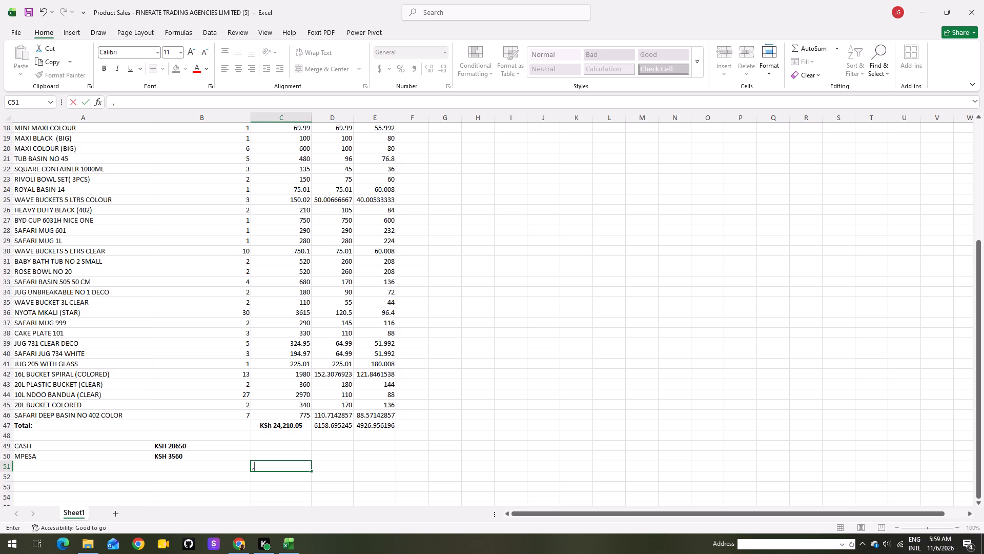
text(ar)
key(g)
key(i)
key(n)
click(346, 468)
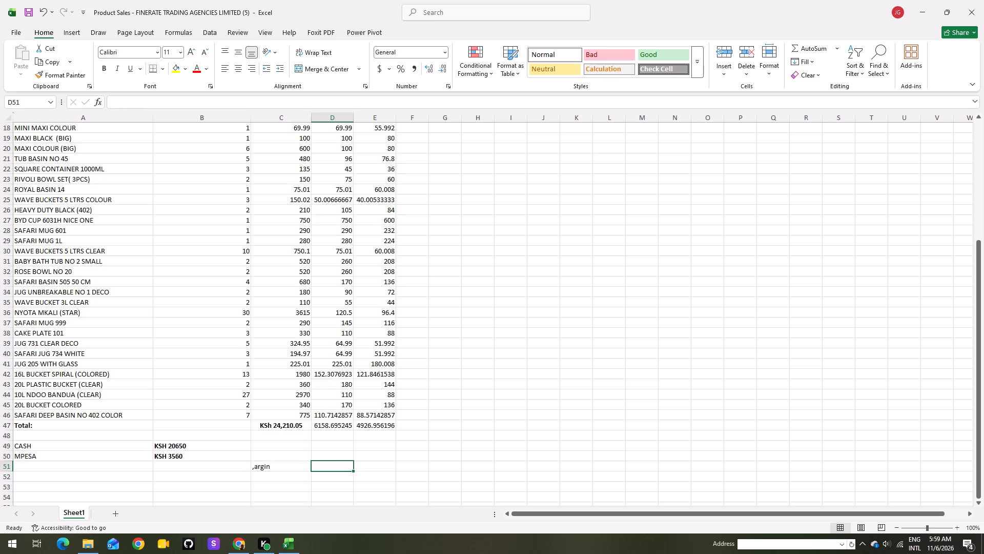
click(272, 470)
click(115, 103)
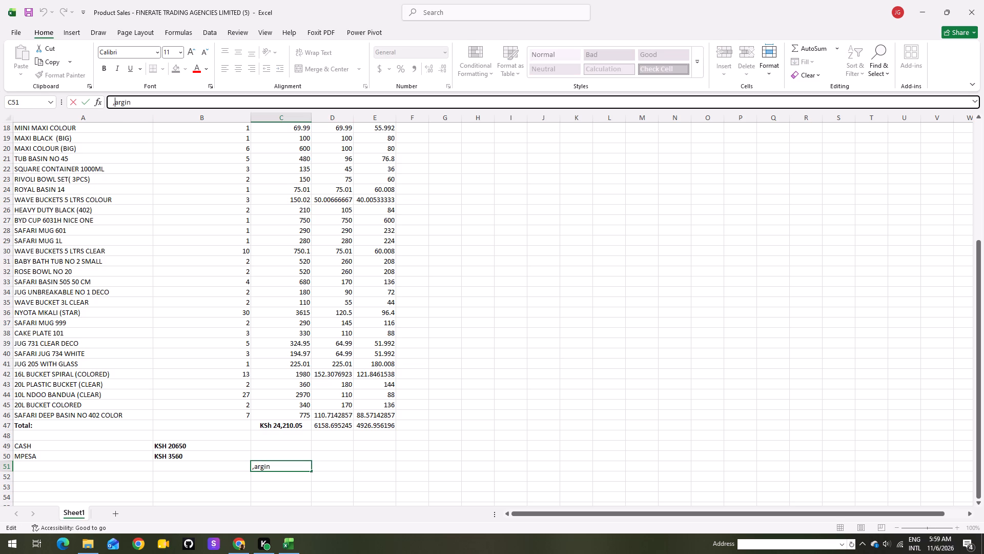
key(BackSpace)
key(m)
click(294, 240)
Calculate the margin in D51 as total selling price minus total buying price, using =D47-E47.
click(327, 463)
click(324, 468)
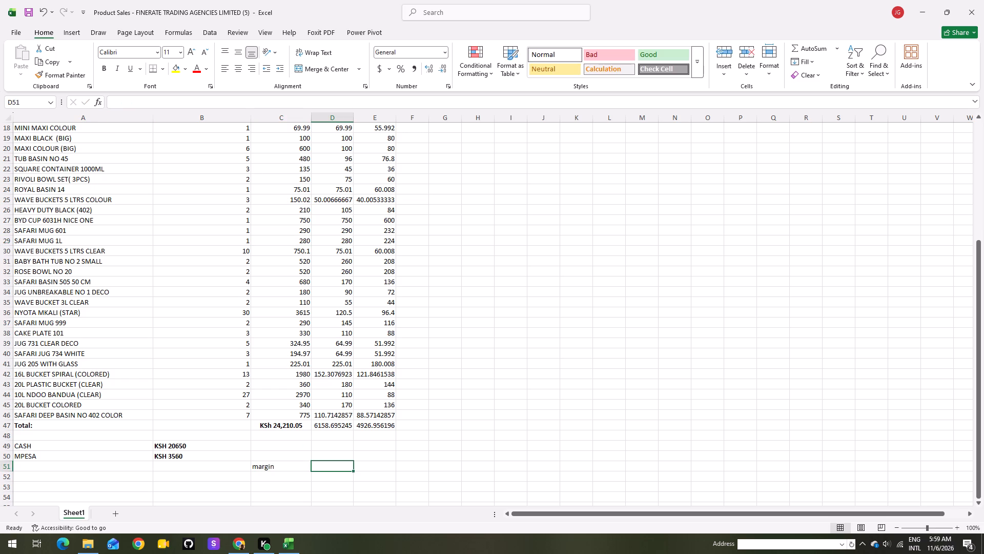
key(equal)
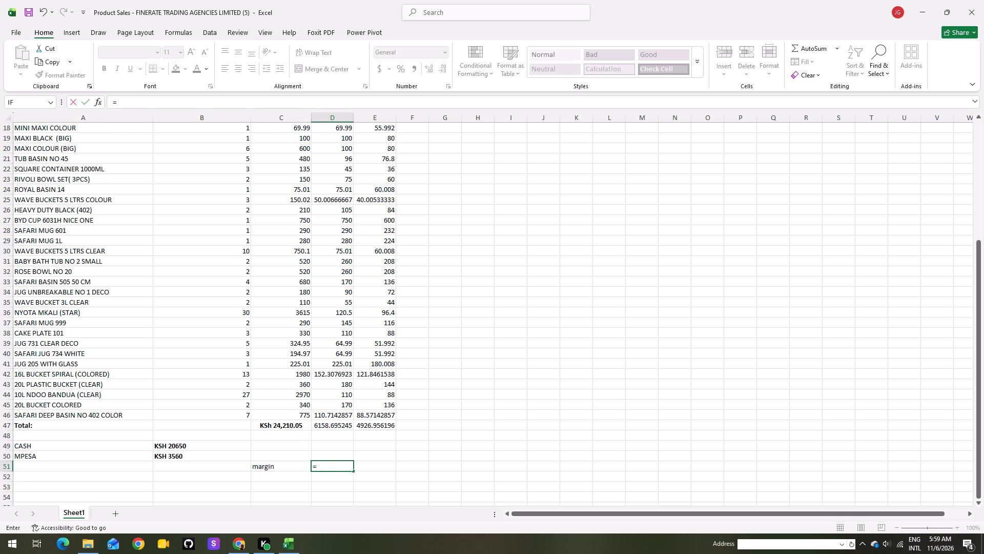
click(339, 424)
key(minus)
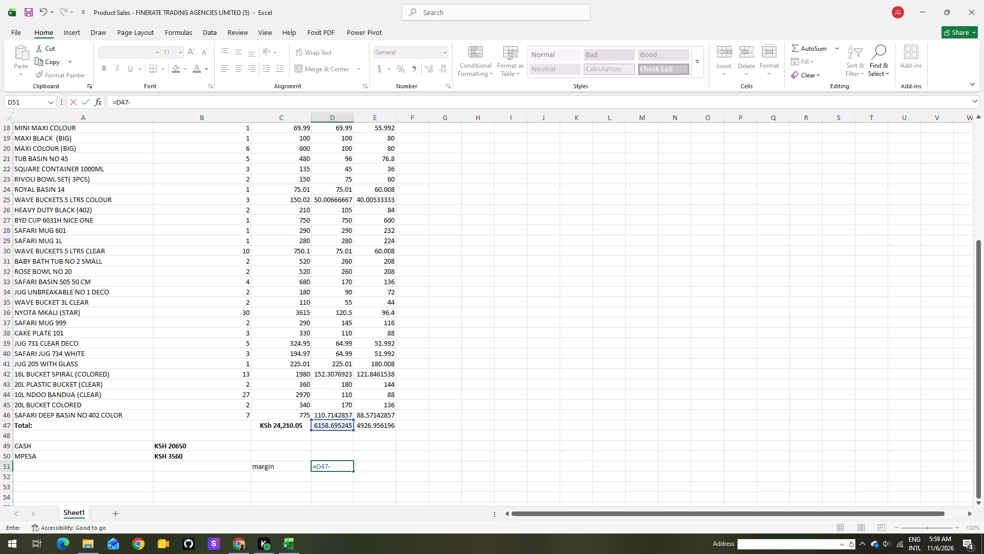
click(372, 424)
key(Return)
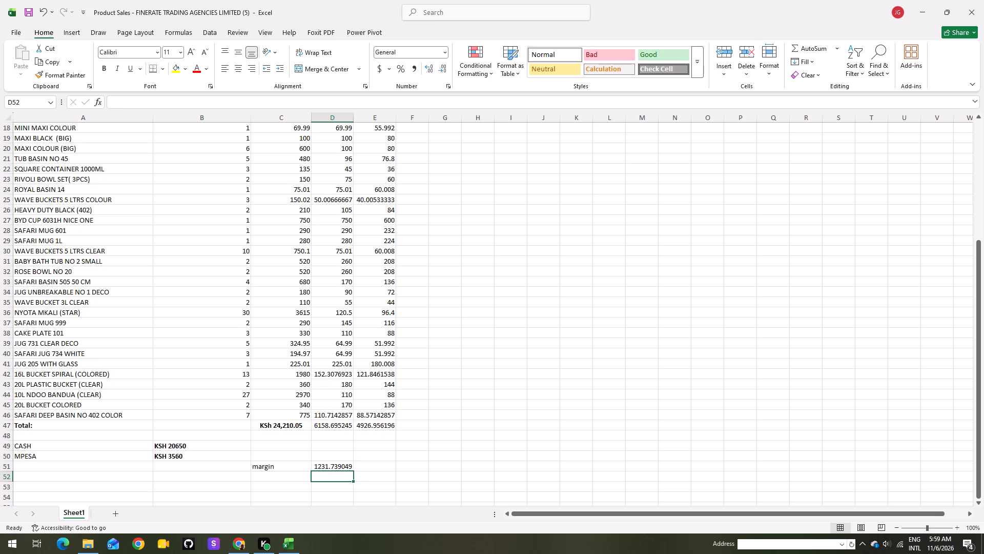
Add the header "buying price sale" in F2 beside buying price and fit column F's width to it.
scroll(356, 450, down, 3)
scroll(371, 368, up, 12)
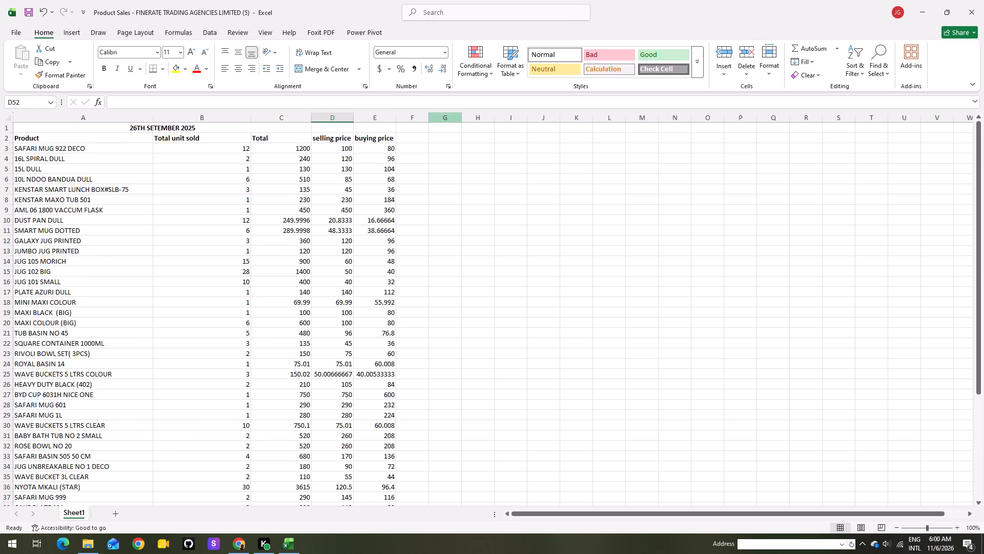
click(413, 140)
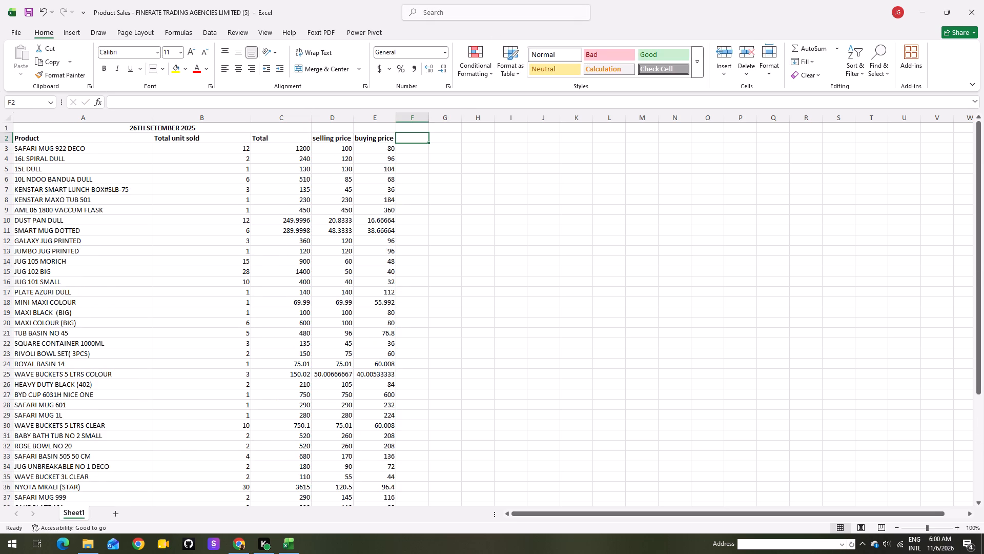
text(buyin)
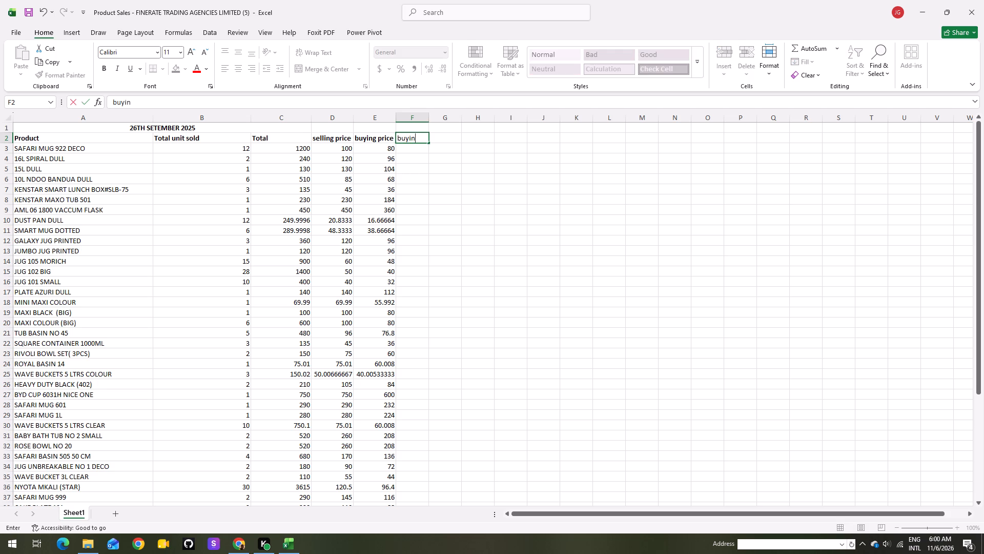
text(g)
key(space)
key(p)
text(rice sale)
key(Return)
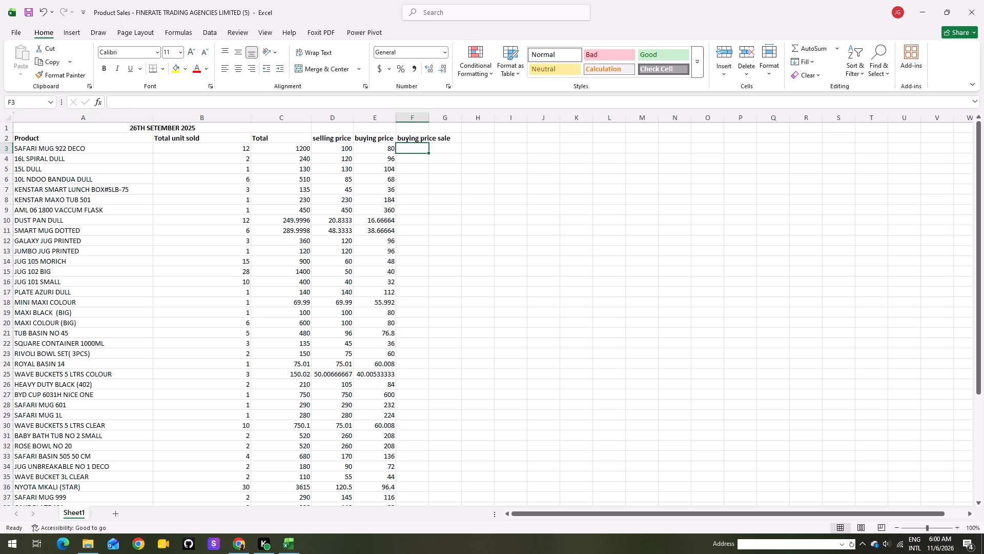
double_click(428, 116)
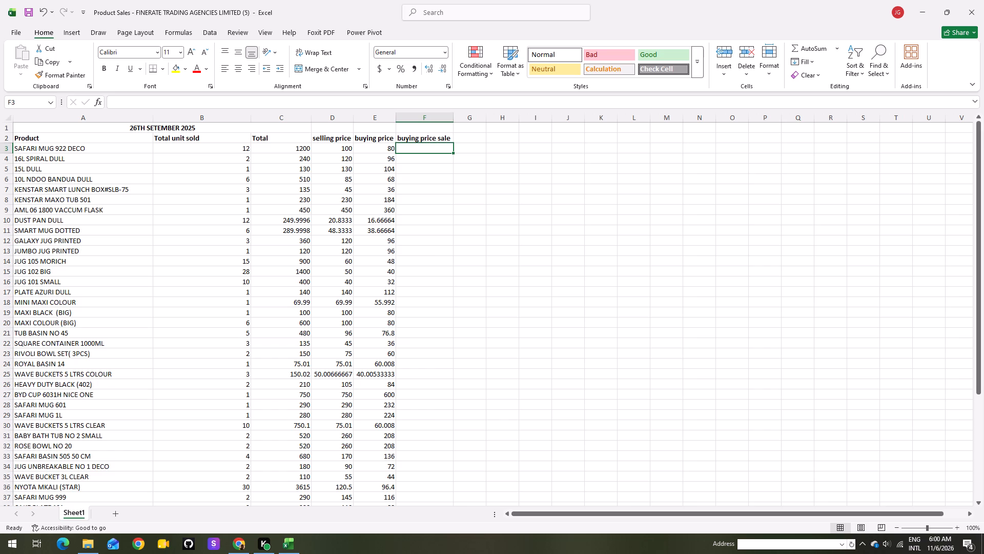
Calculate the buying price sale in F3 to F45 as buying price times units sold, filling =E3*B3 down the column.
click(391, 148)
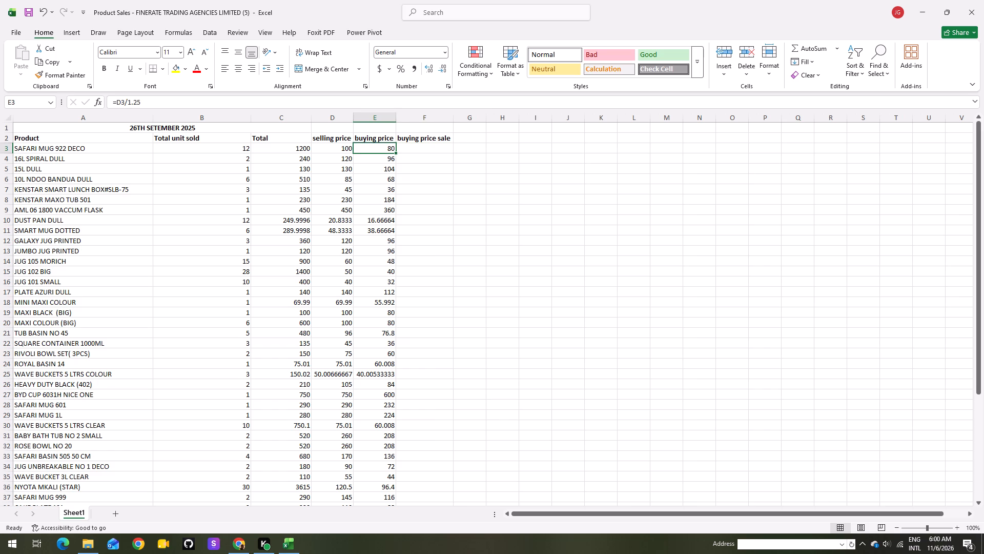
click(413, 152)
key(equal)
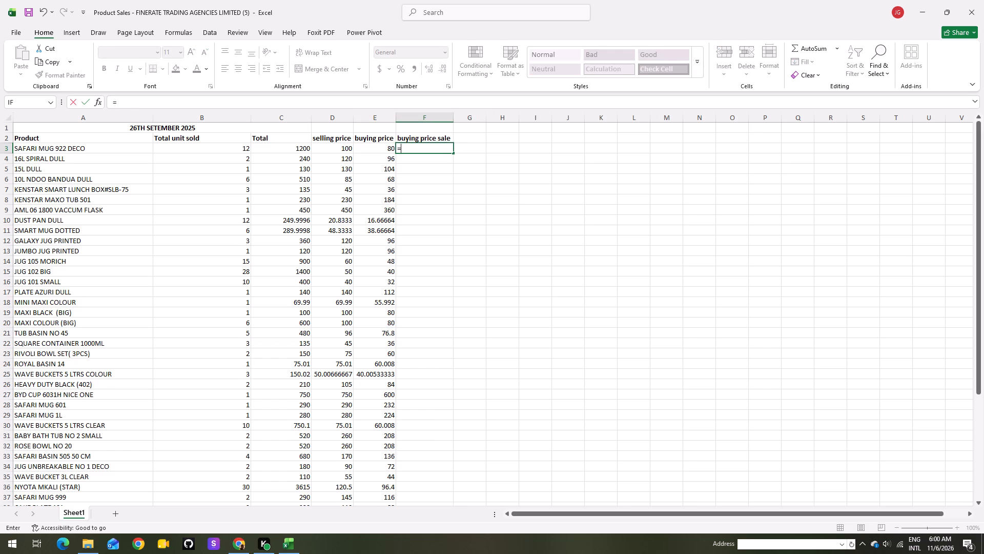
click(388, 148)
key(shift+asterisk)
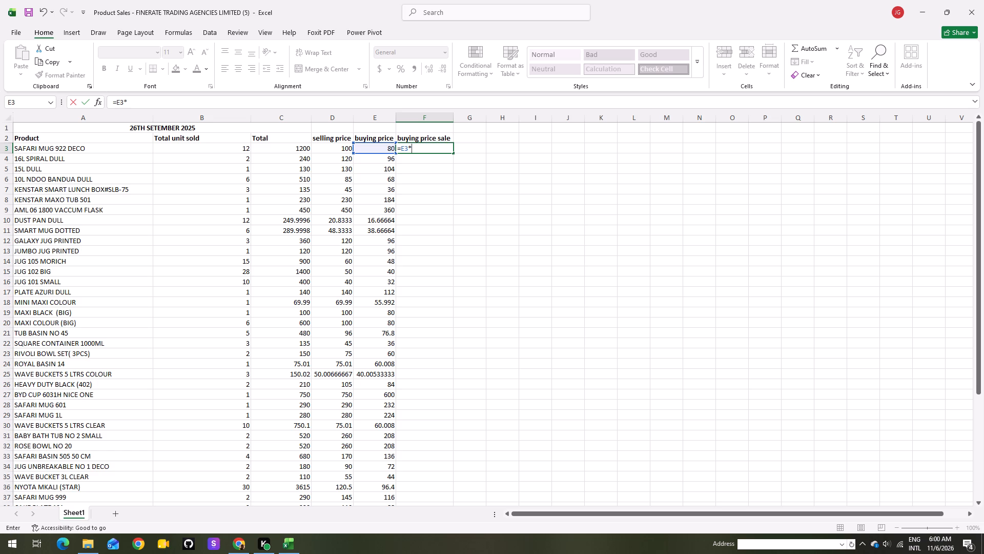
click(248, 149)
key(Return)
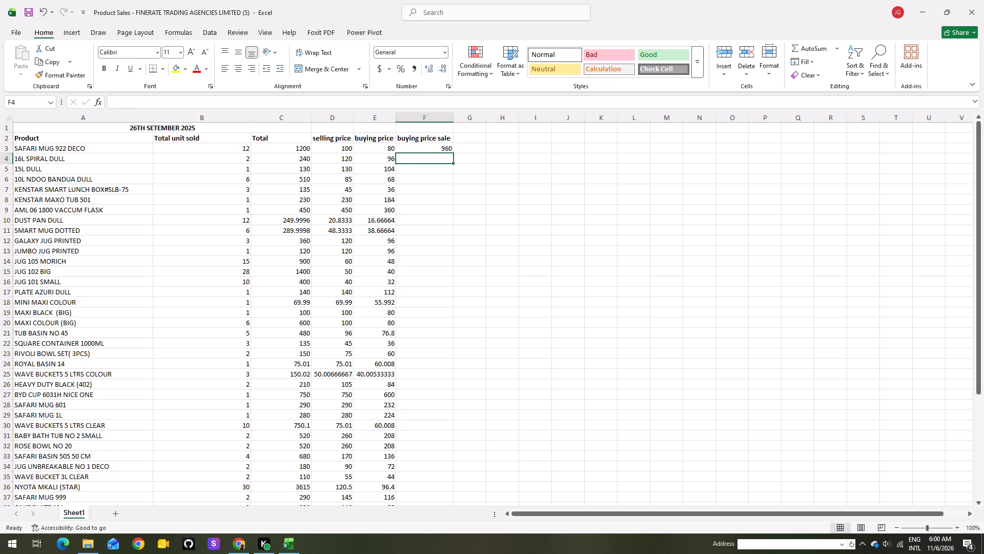
click(439, 149)
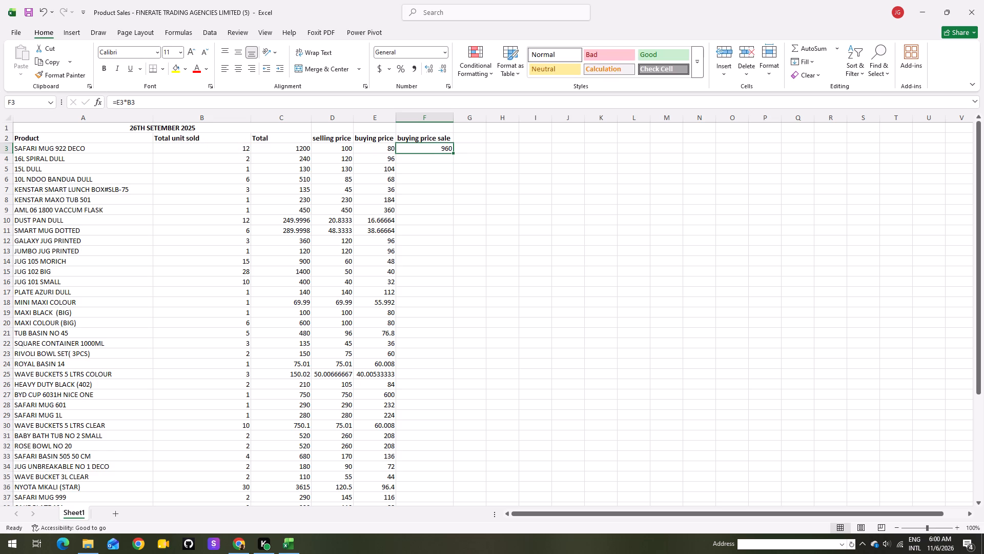
drag(453, 151, 430, 508)
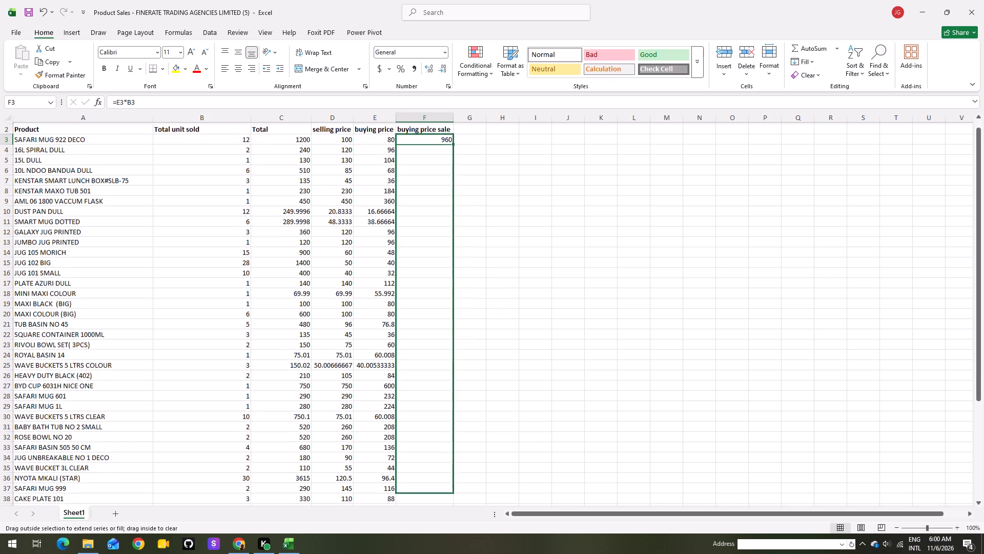
drag(430, 508, 427, 463)
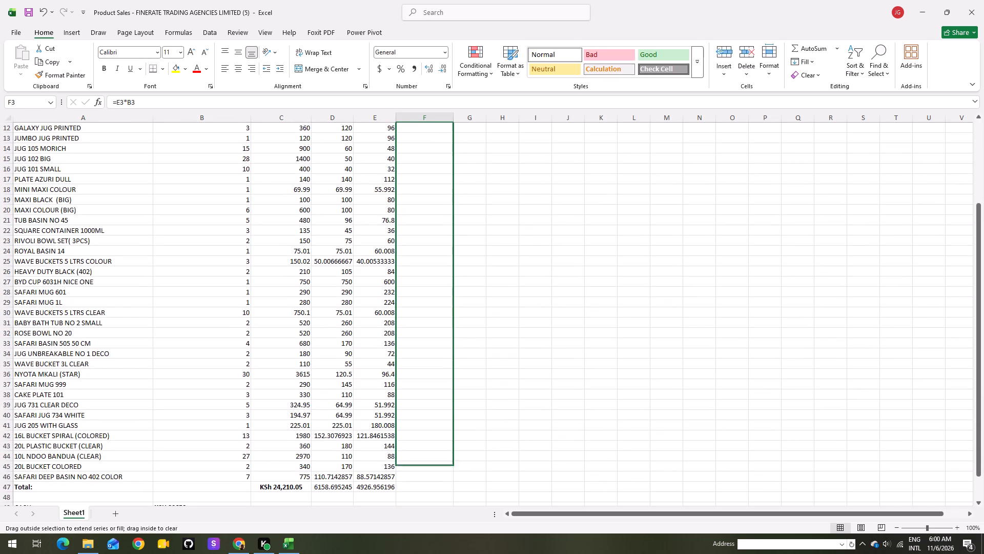
drag(427, 463, 429, 471)
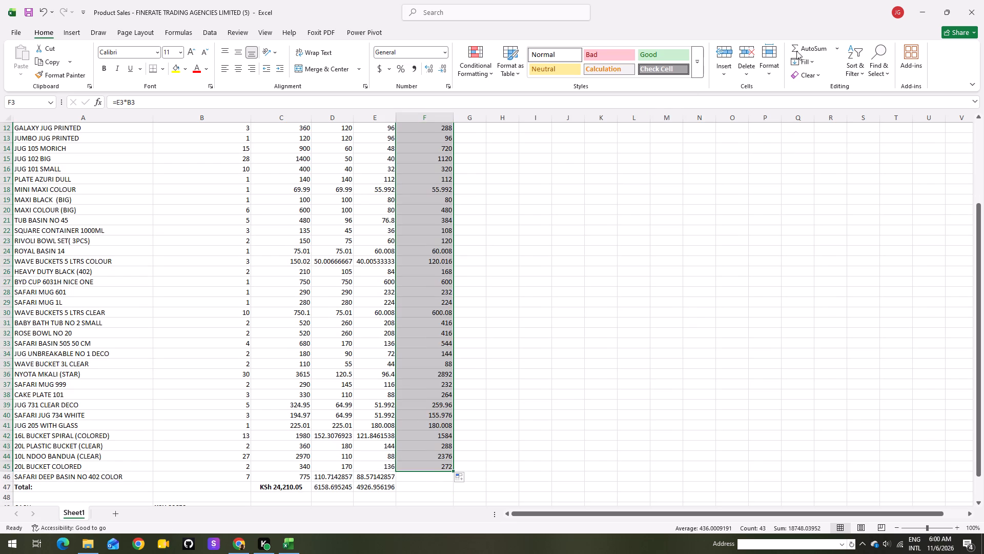
Sum the buying price sale values in F3 to F45 with AutoSum into F46.
click(808, 50)
Enter the label "profit" in C52, directly below margin.
scroll(654, 186, down, 3)
scroll(599, 184, down, 2)
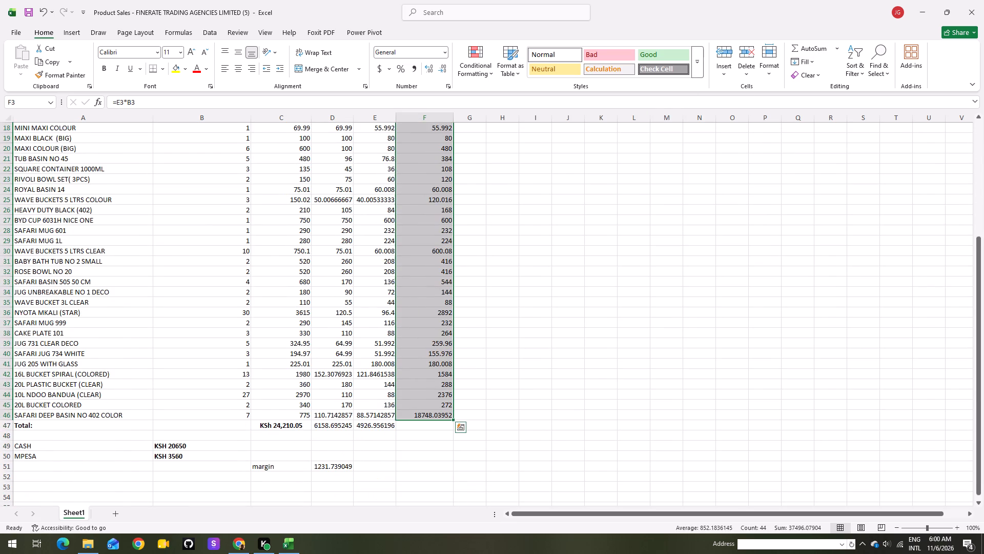
scroll(581, 200, down, 2)
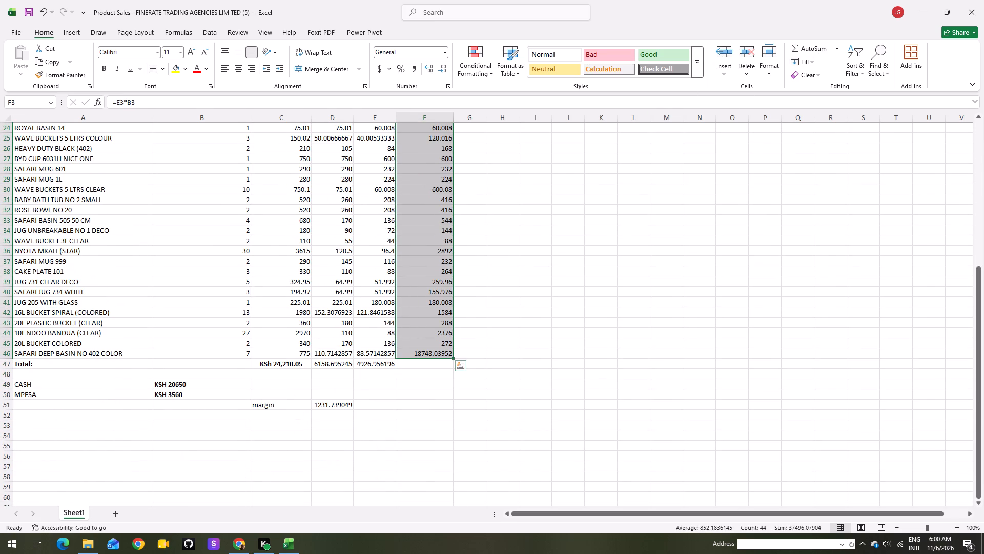
click(280, 419)
text(profit)
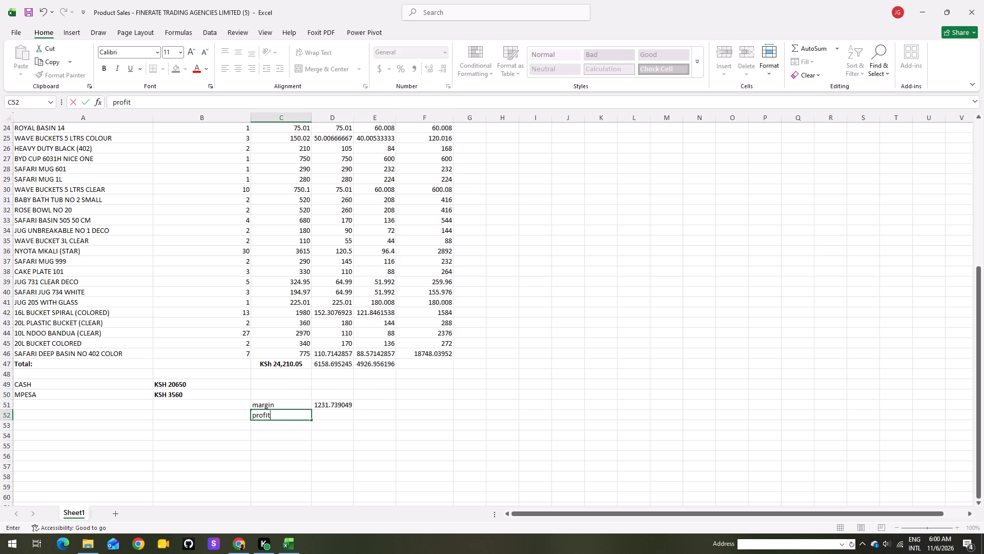
key(Return)
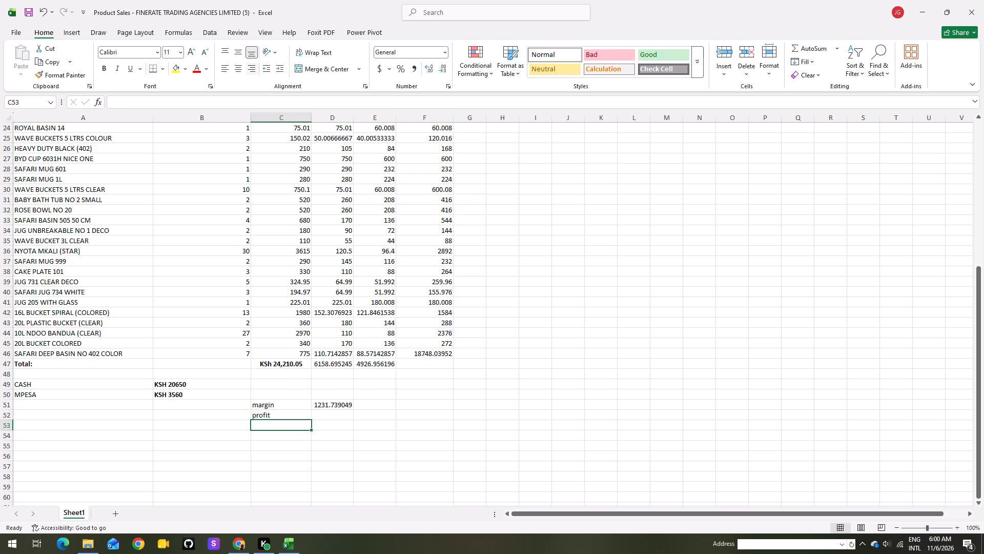
Enter the profit formula =C47-F46 in D52, subtracting the summed buying price sale from the sales total.
click(321, 419)
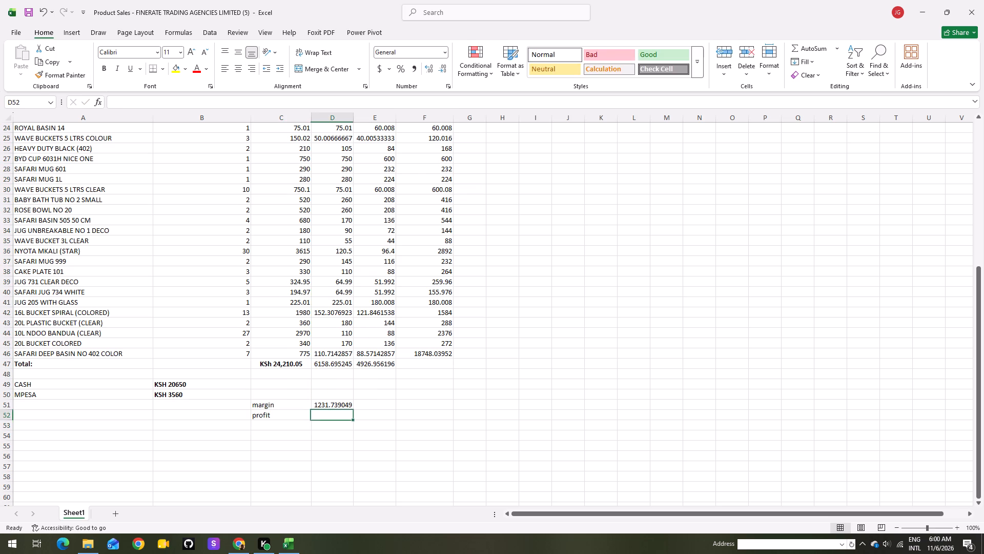
key(equal)
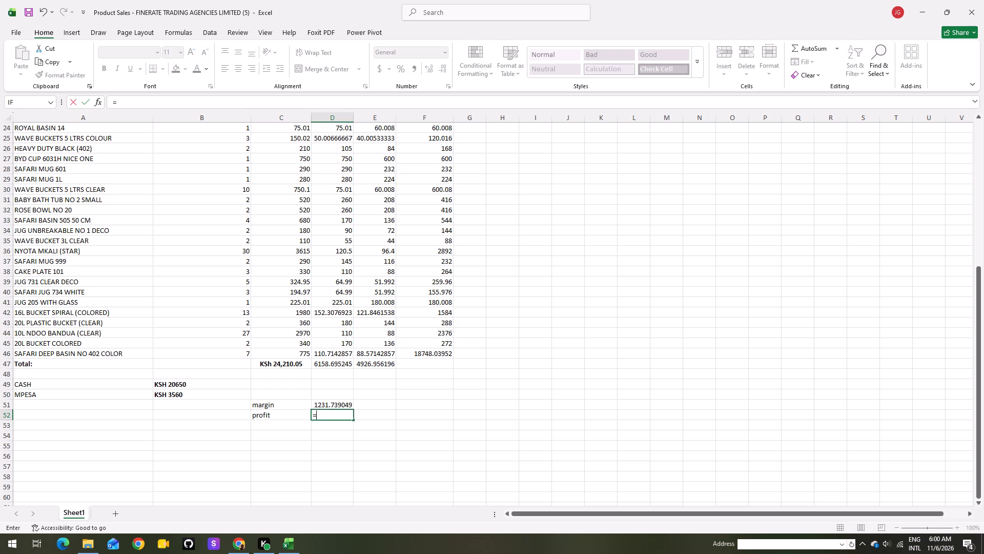
click(278, 362)
key(minus)
click(439, 354)
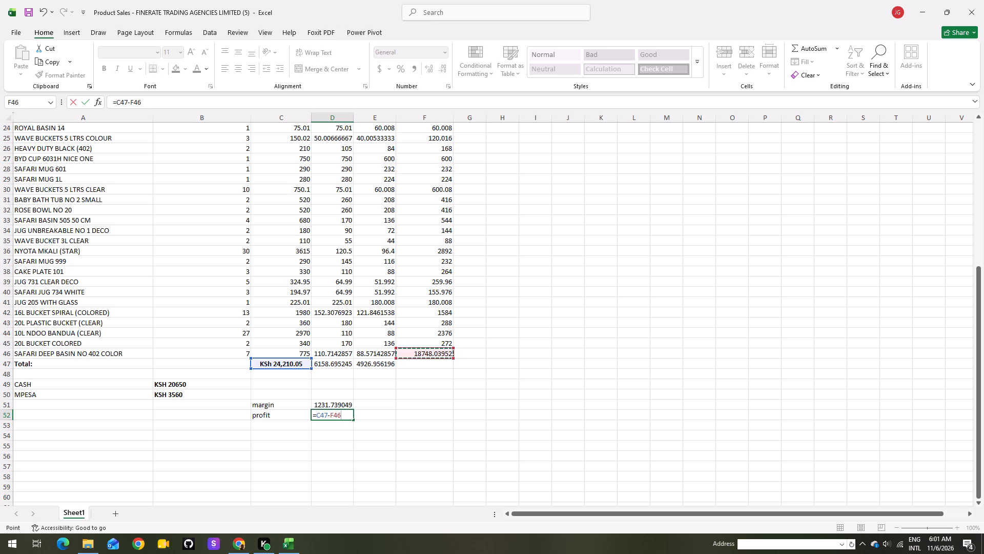
key(Return)
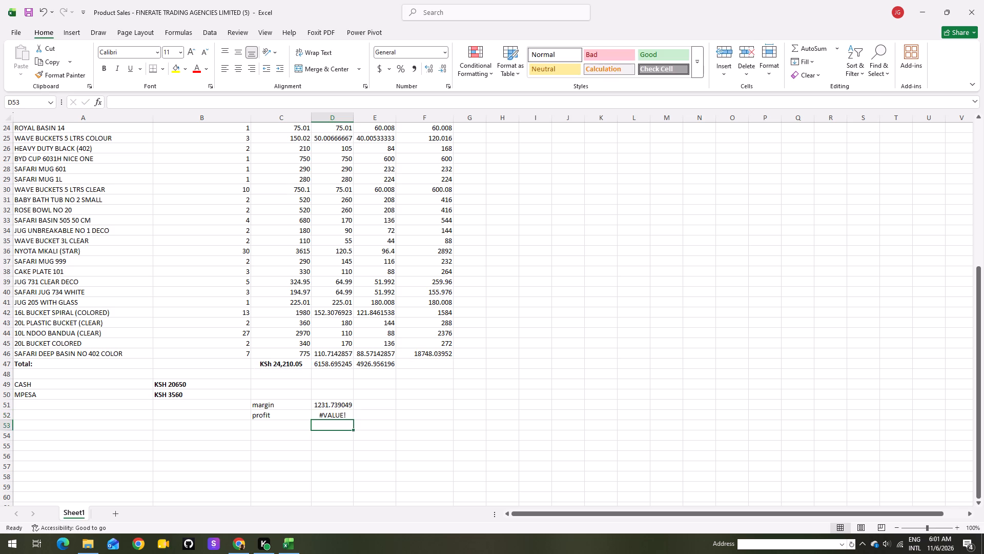
Check the profit formula's references and the sales total in C47, and sum the whole Total column C with AutoSum into C48.
double_click(326, 415)
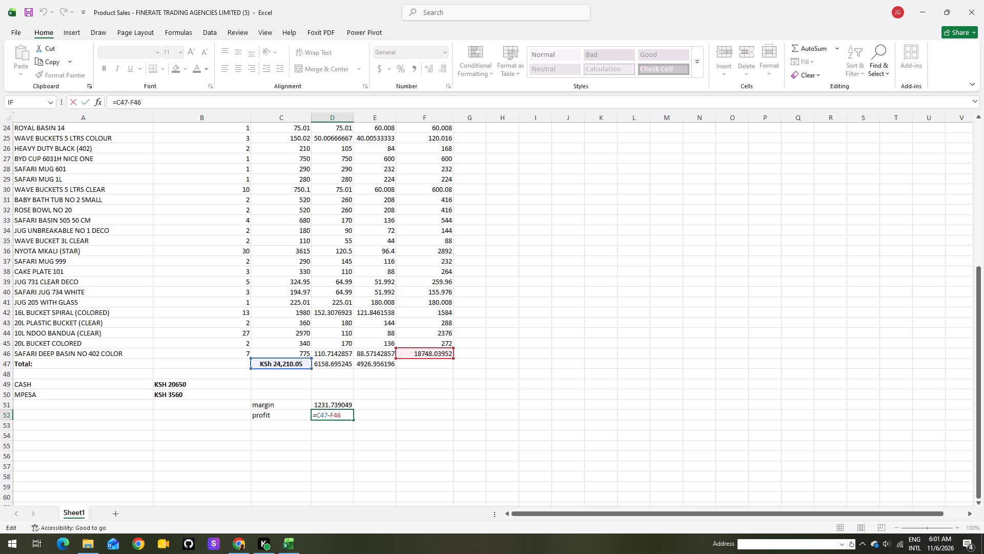
click(275, 365)
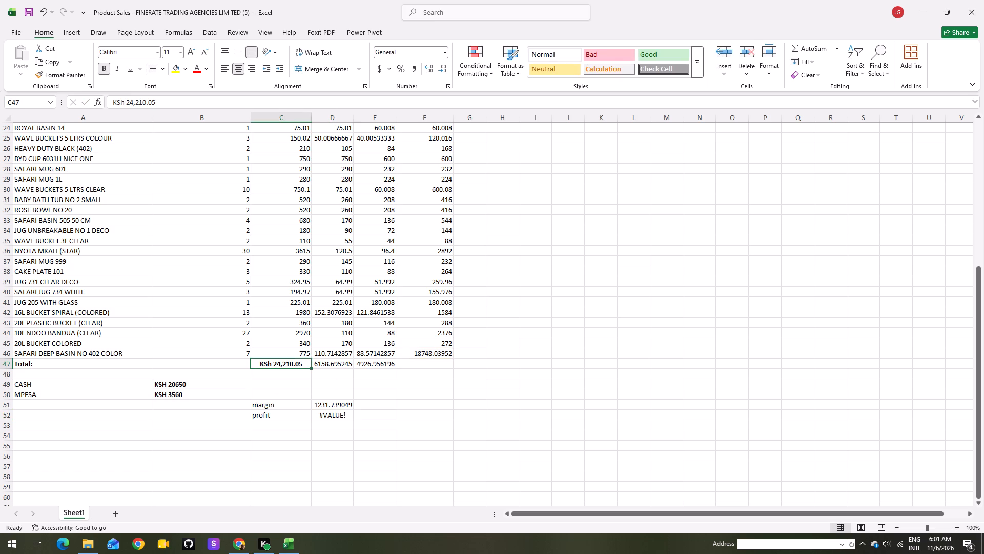
click(294, 117)
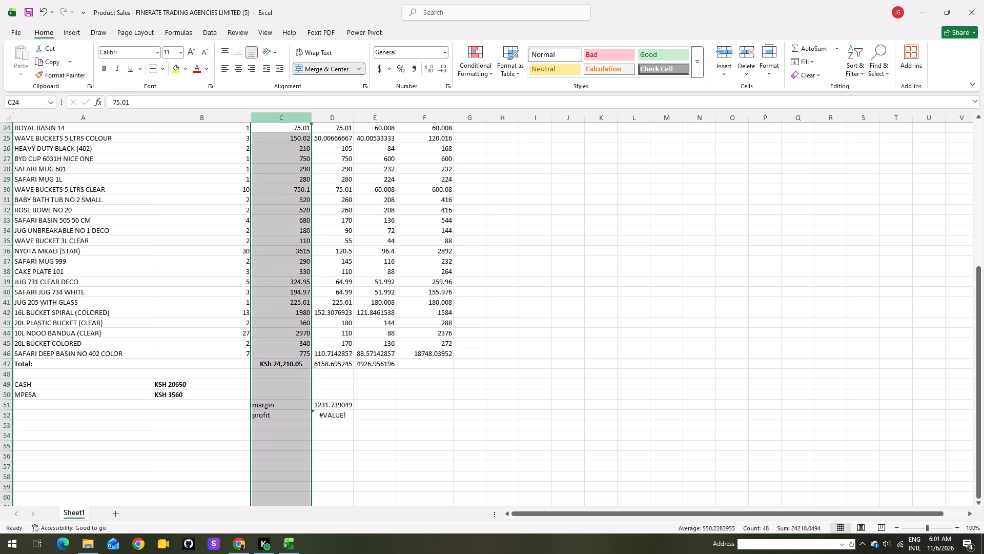
click(806, 44)
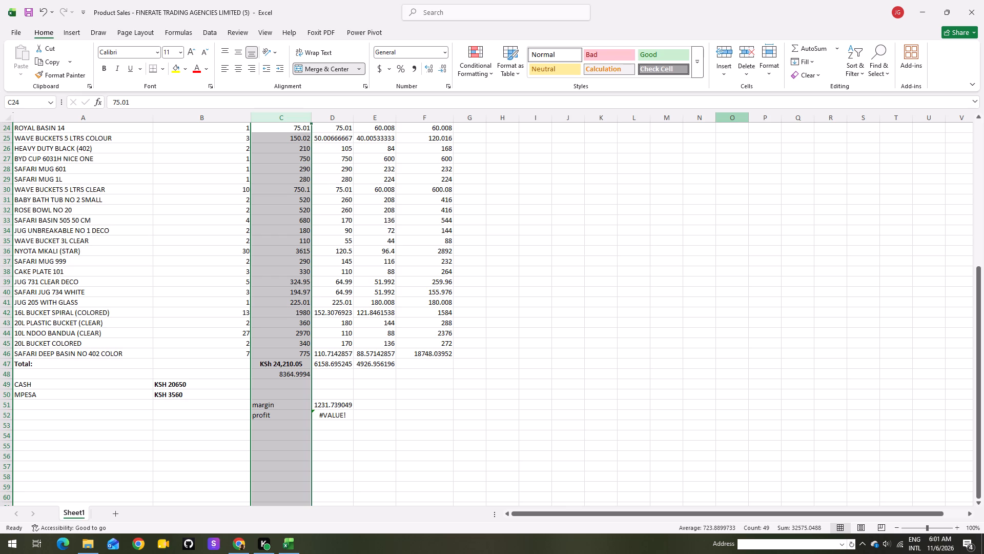
scroll(342, 217, up, 10)
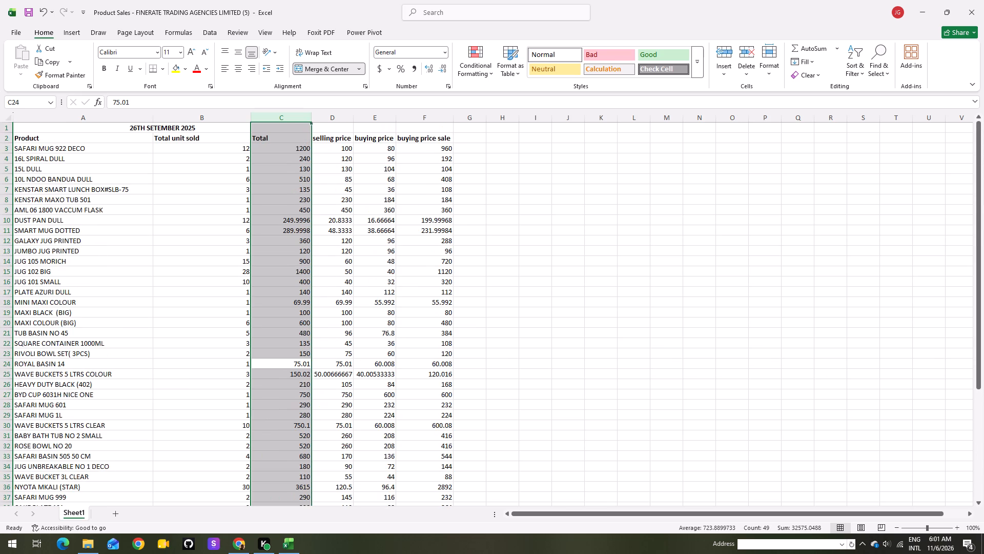
scroll(342, 217, down, 5)
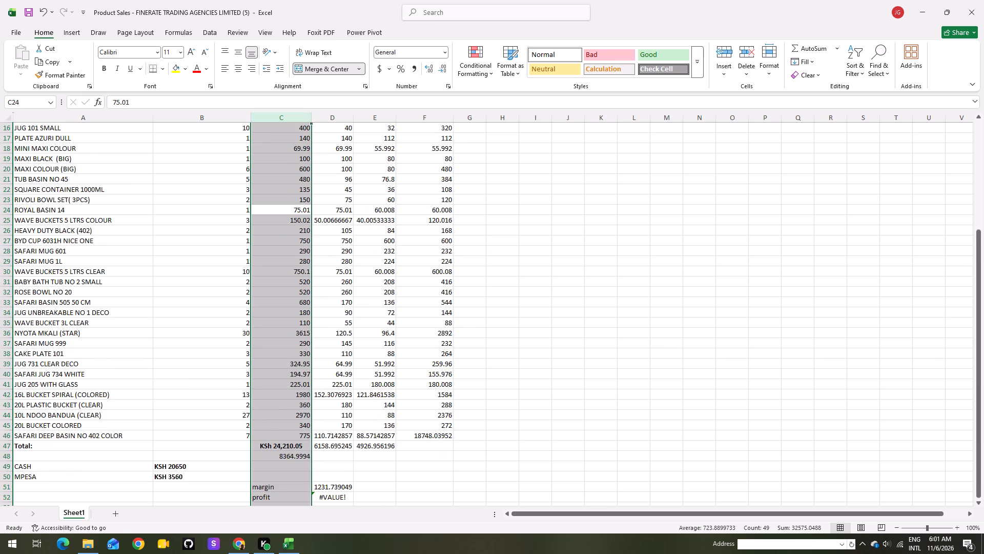
scroll(342, 215, down, 2)
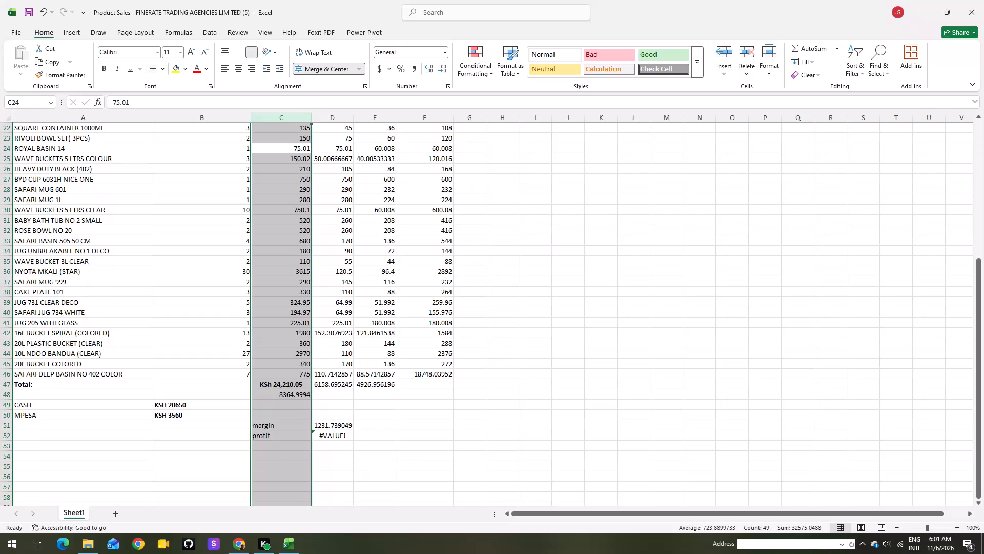
Fill the buying price sale formula from F45 down into F46, the SAFARI DEEP BASIN NO 402 COLOR row.
click(452, 355)
click(448, 363)
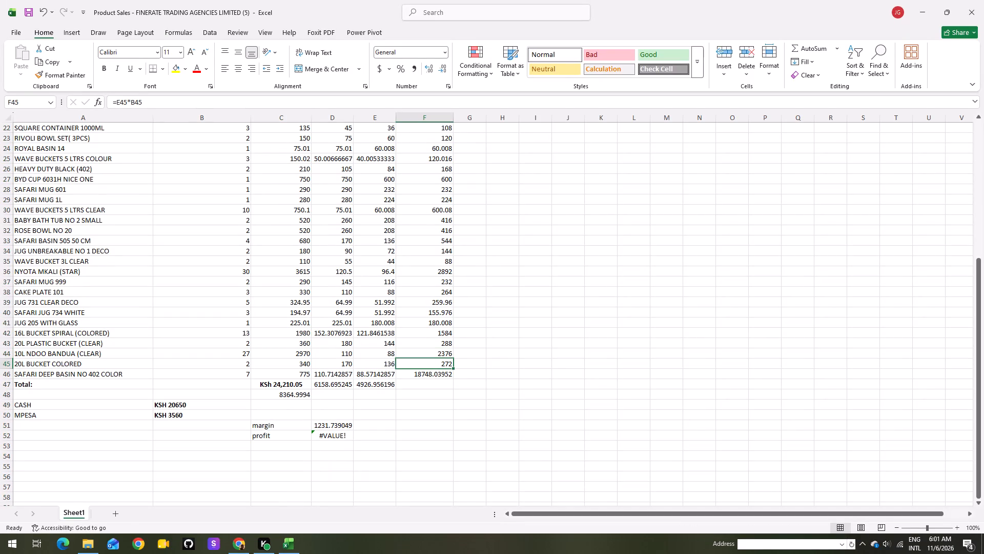
drag(454, 368, 456, 376)
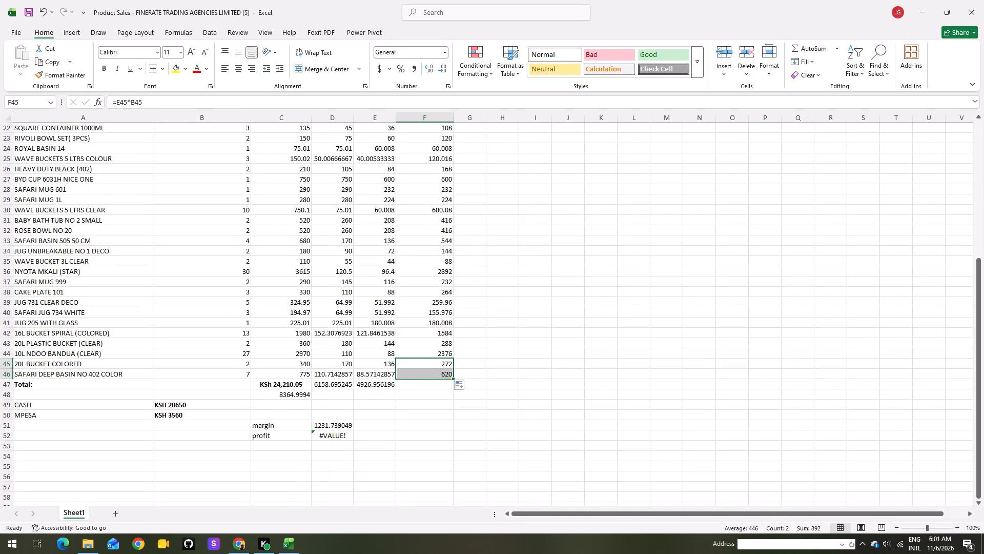
click(490, 354)
Sum the whole buying price sale column F with AutoSum into F47.
click(435, 115)
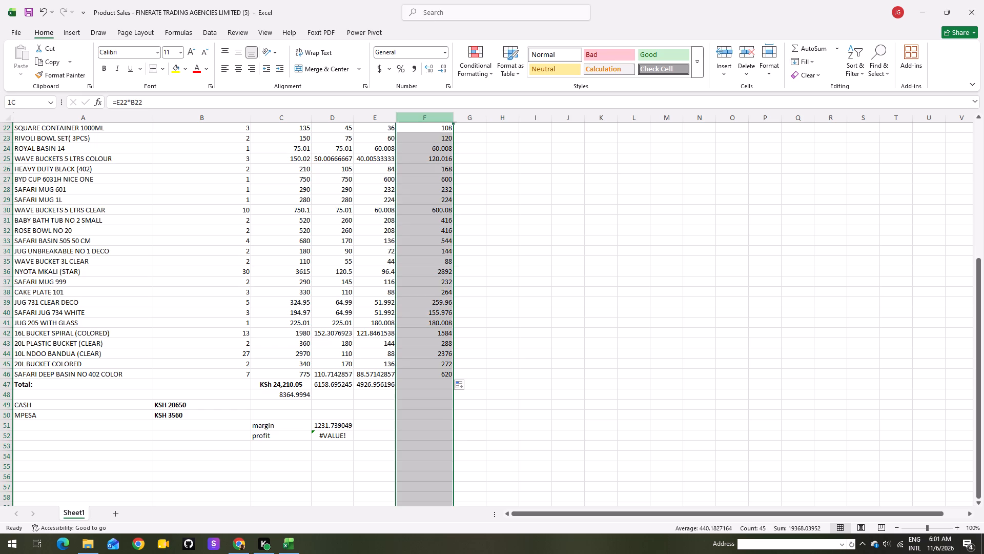
click(816, 49)
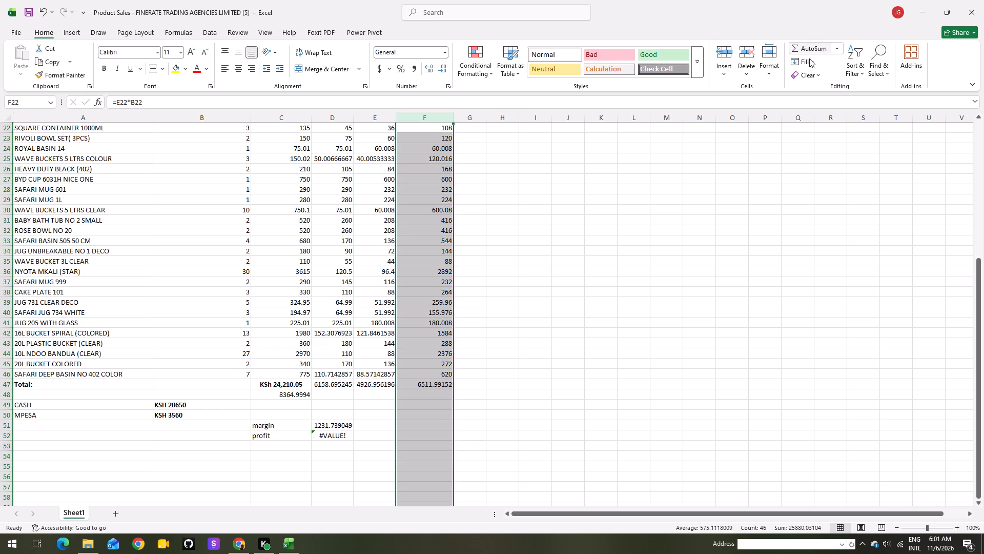
click(605, 195)
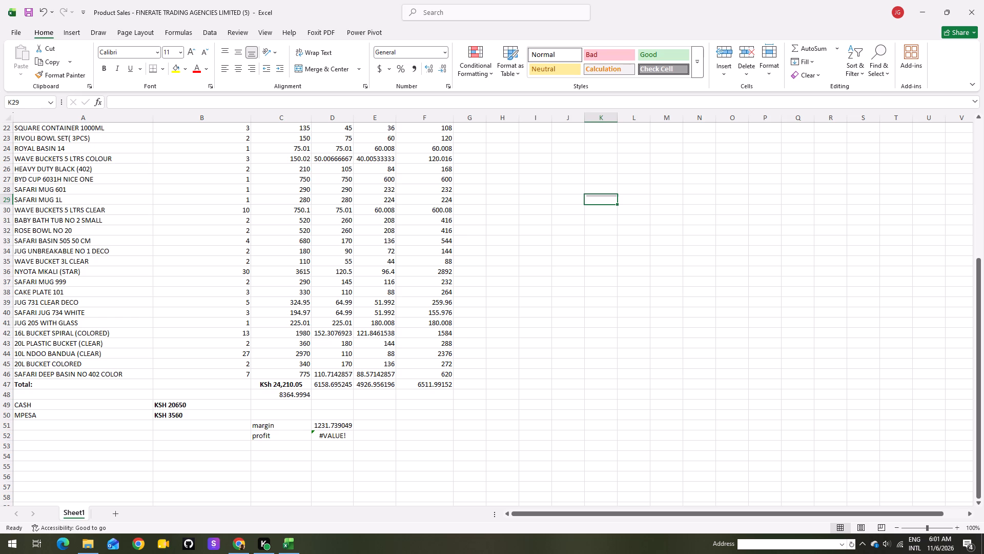
Replace the profit formula in D52 with =C48-F47, using the summed Total and buying price sale values.
click(295, 394)
click(334, 434)
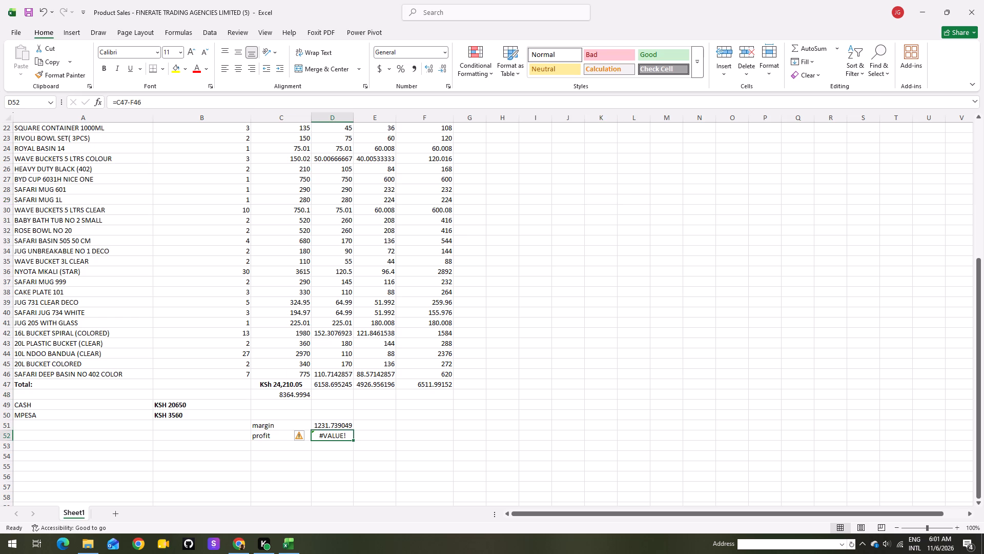
key(equal)
click(296, 394)
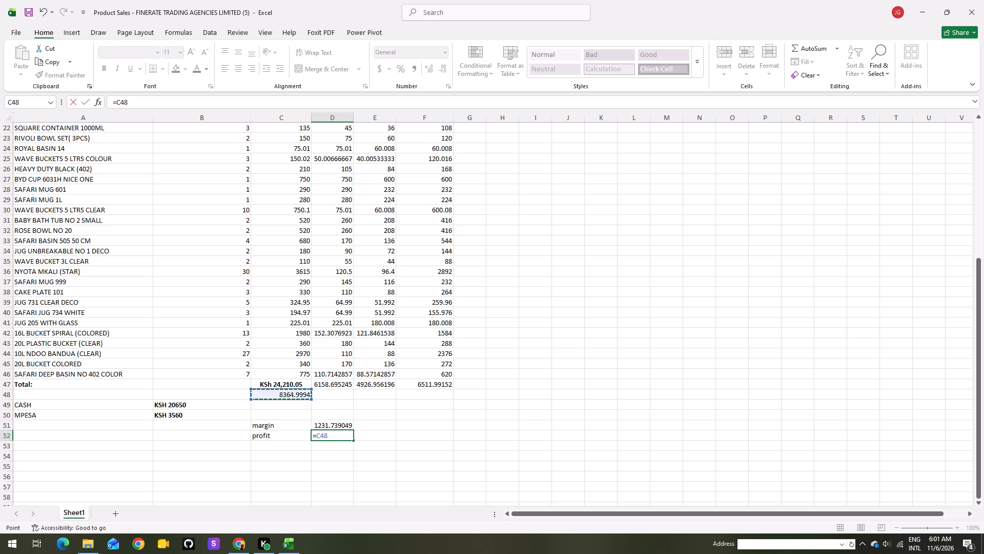
key(minus)
click(426, 383)
key(Return)
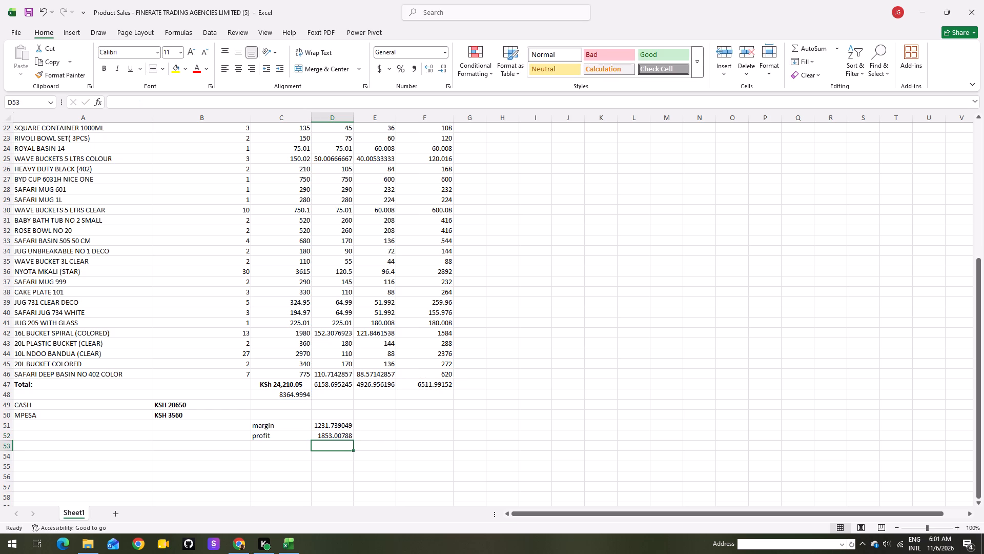
Save the Product Sales workbook and close it.
scroll(410, 432, down, 3)
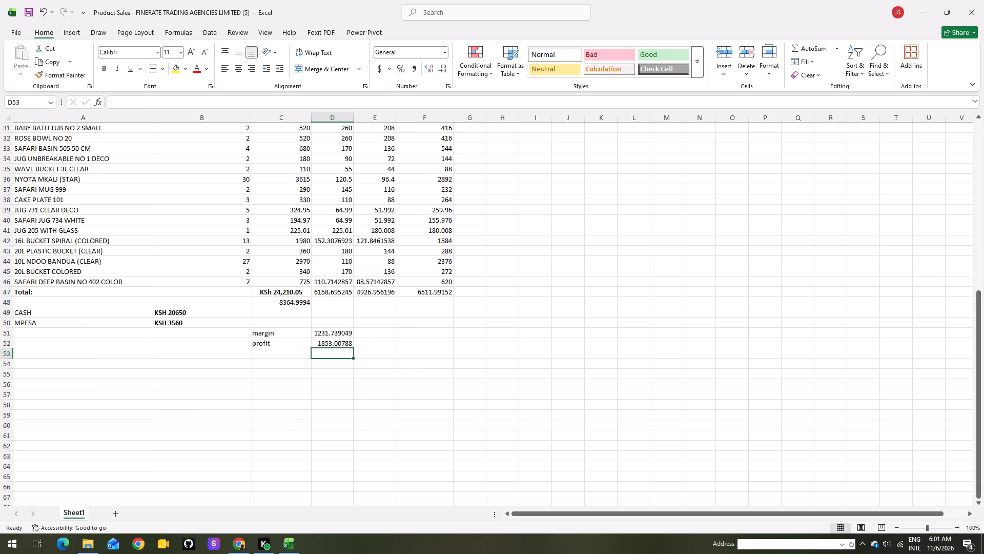
click(27, 22)
click(31, 16)
click(978, 0)
Open the 24&25 DAILY SALES REPORT workbook from the Documents folder.
scroll(263, 224, down, 2)
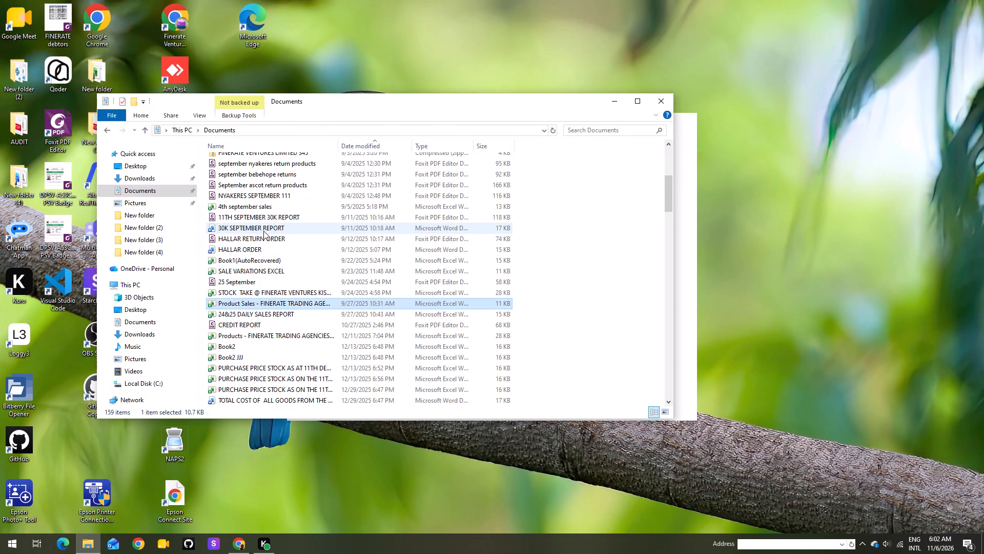
double_click(241, 310)
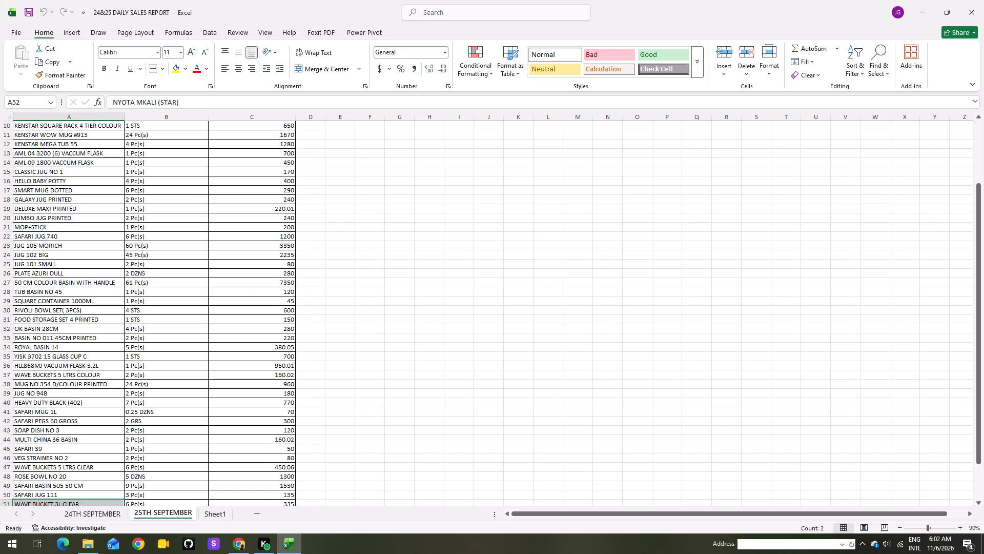
On the 25TH SEPTEMBER sheet, replace the Total unit sold entries in B3 to B8 with plain numbers 3, 2, 1, 3, 17 and 8.
scroll(243, 309, up, 7)
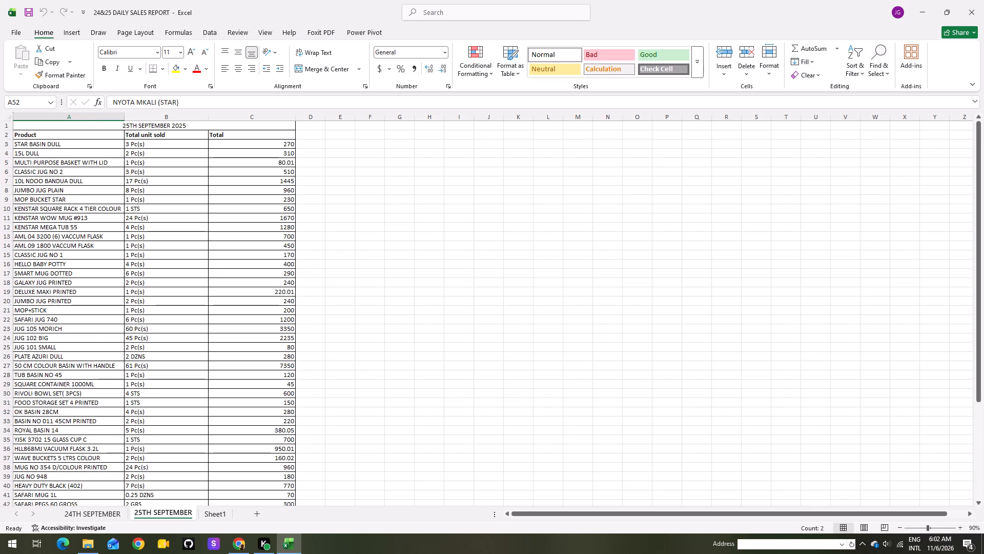
scroll(244, 309, up, 4)
click(152, 147)
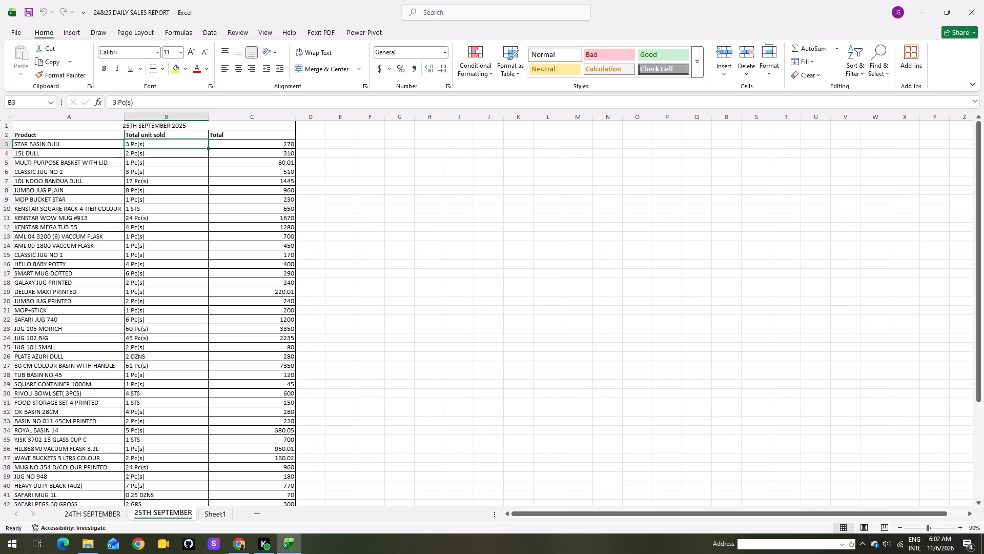
key(3)
key(Return)
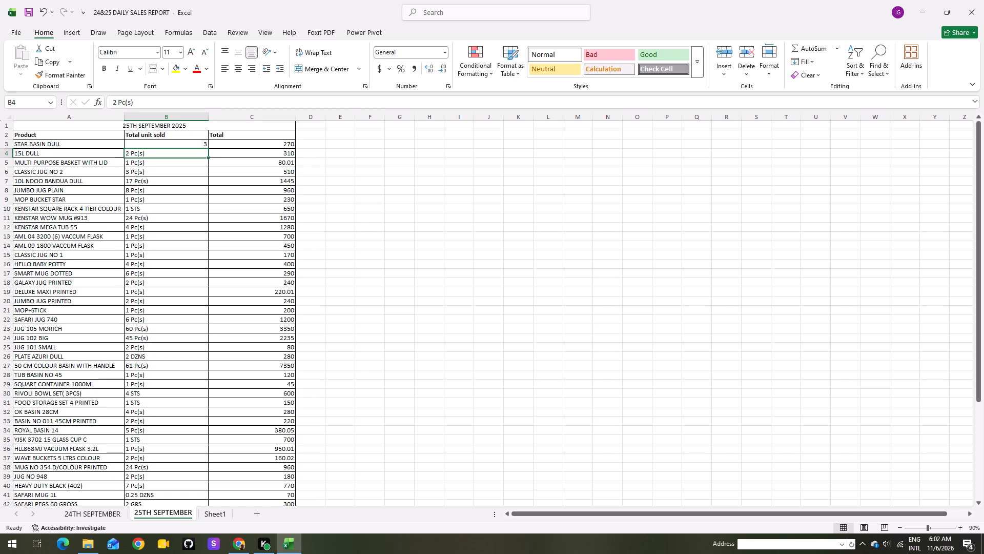
key(2)
key(Return)
key(1)
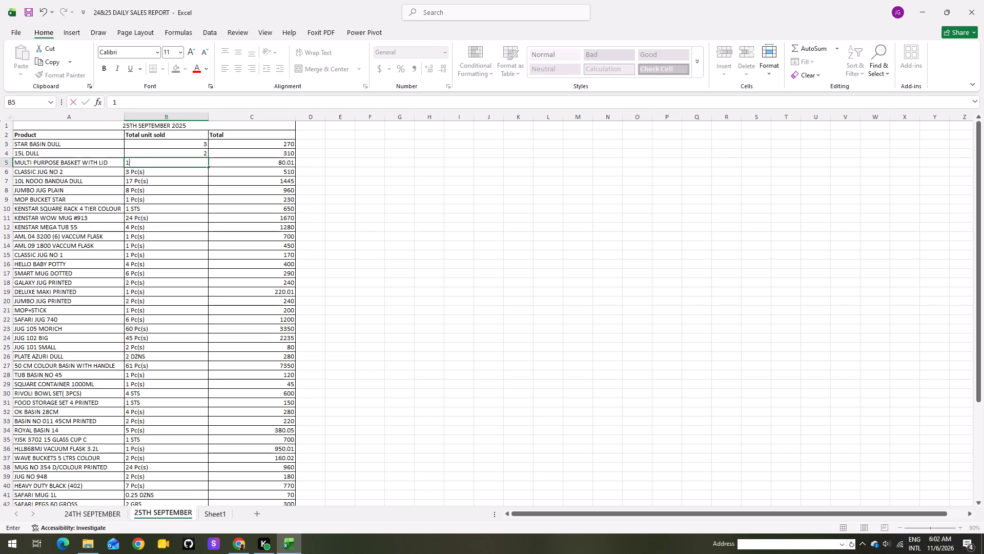
key(Return)
key(3)
key(Return)
text(17)
key(Return)
key(8)
key(Return)
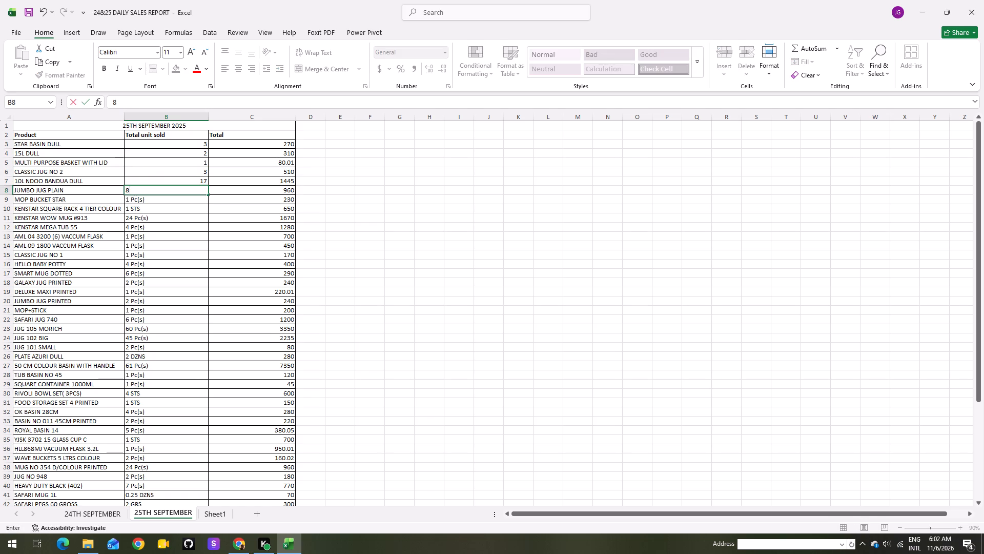
Replace the Total unit sold entries in B9 to B15 with plain numbers 1, 1, 24, 4, 1, 1 and 1.
key(1)
key(Return)
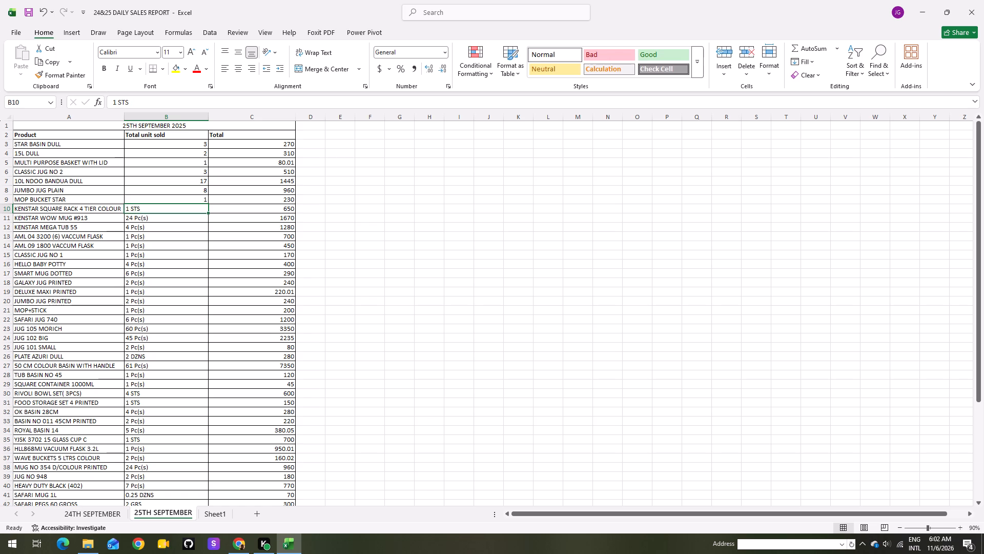
key(1)
key(Return)
text(24)
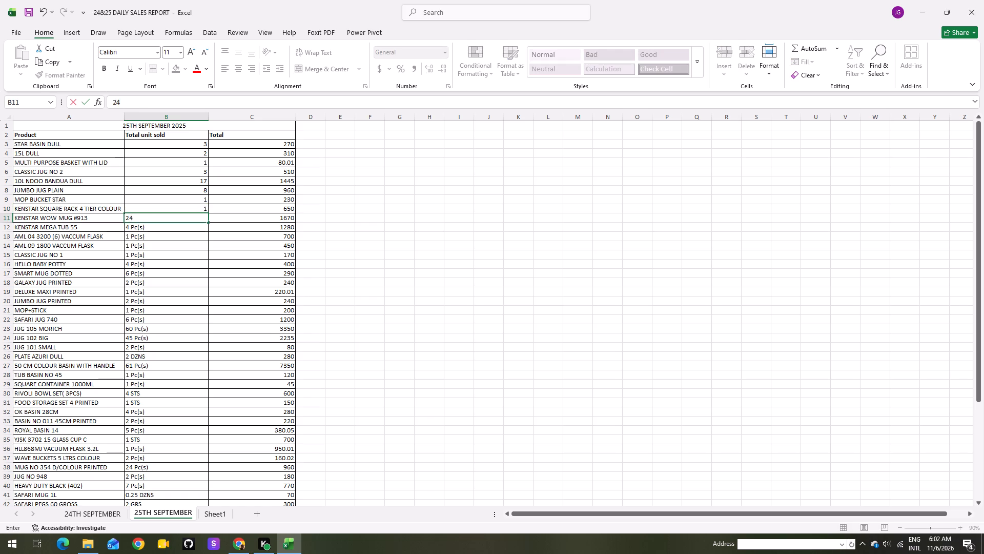
key(Return)
key(4)
key(Return)
key(1)
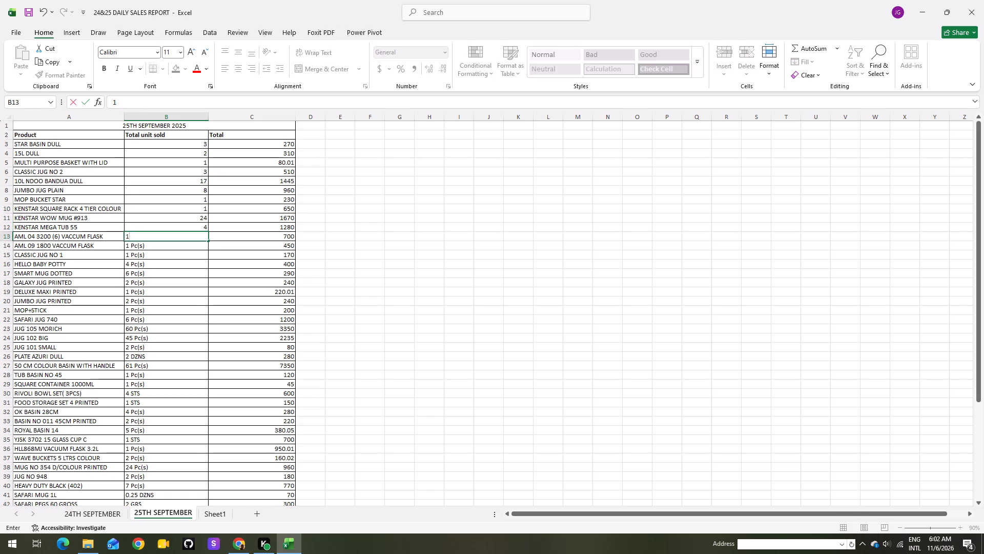
key(Return)
key(1)
key(Return)
key(1)
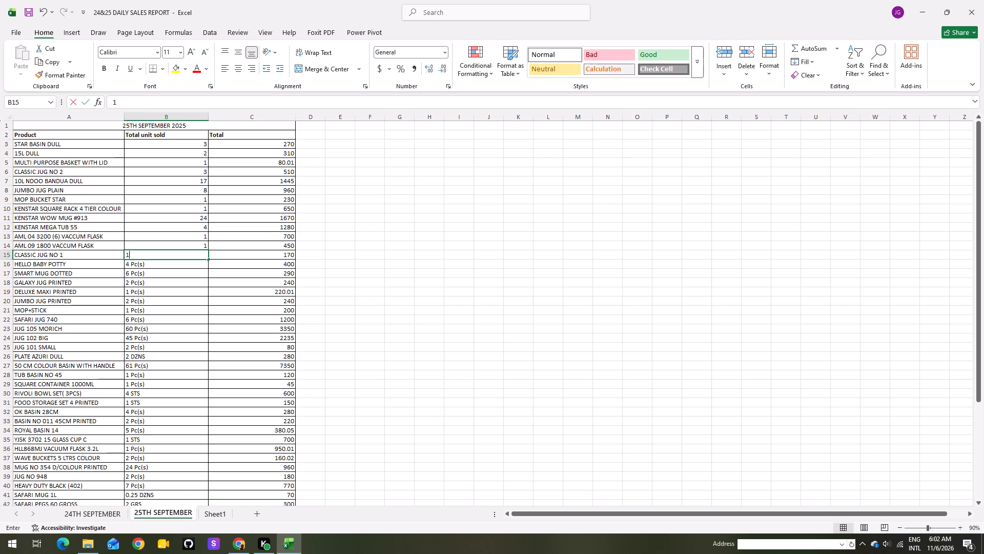
key(Return)
Replace the Total unit sold entries in B16 to B22 with plain numbers 4, 6, 2, 1, 2, 1 and 6.
key(4)
key(Return)
key(6)
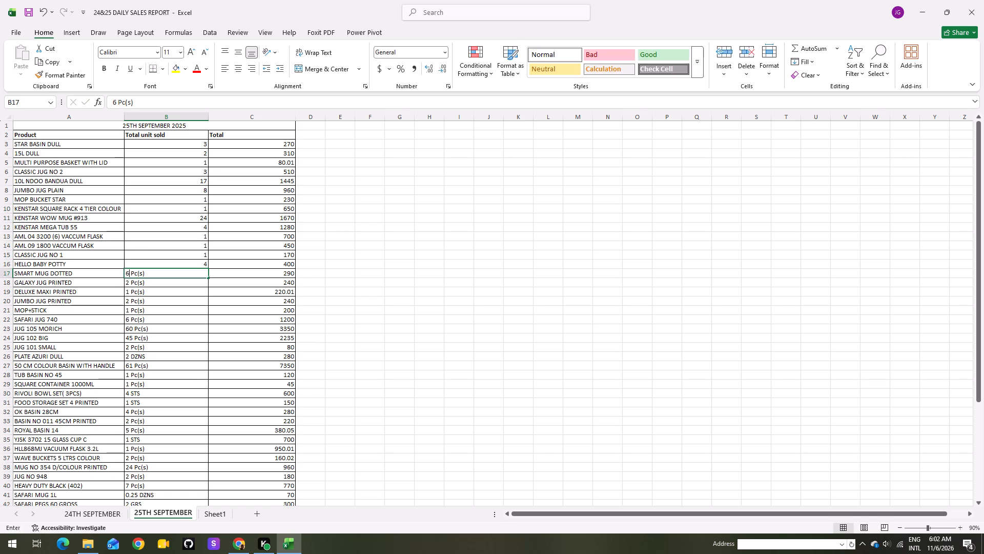
key(Return)
key(2)
key(Return)
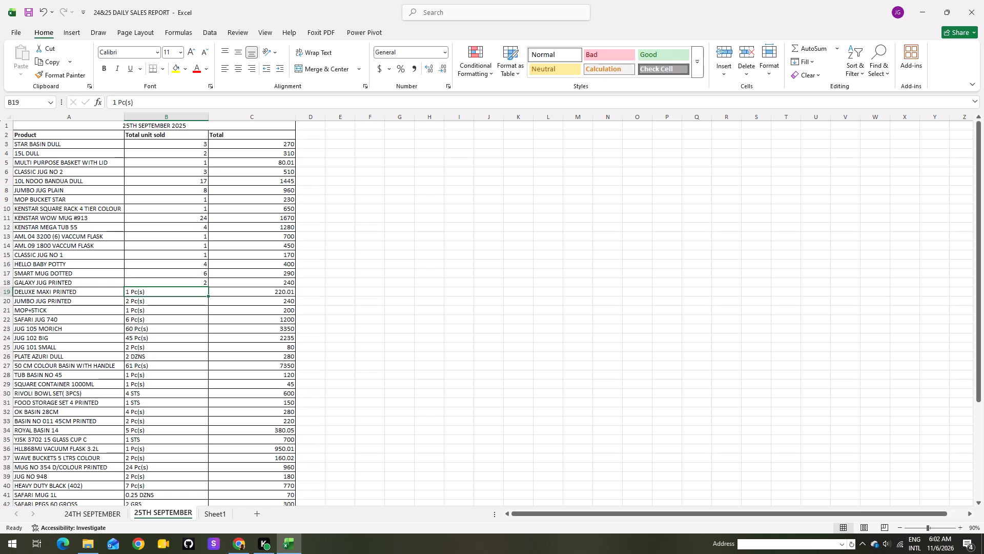
key(1)
key(Return)
key(2)
key(Return)
key(1)
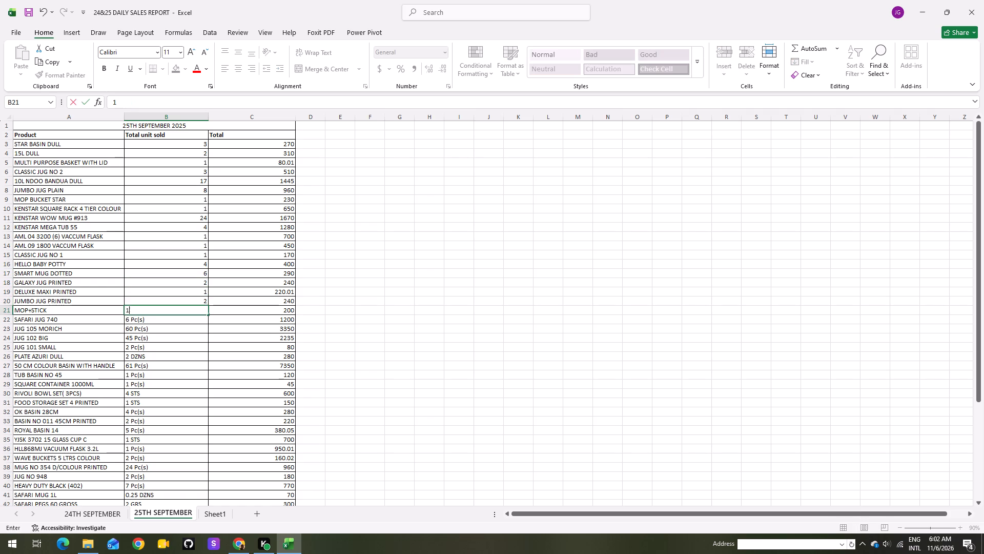
key(Return)
key(6)
key(Return)
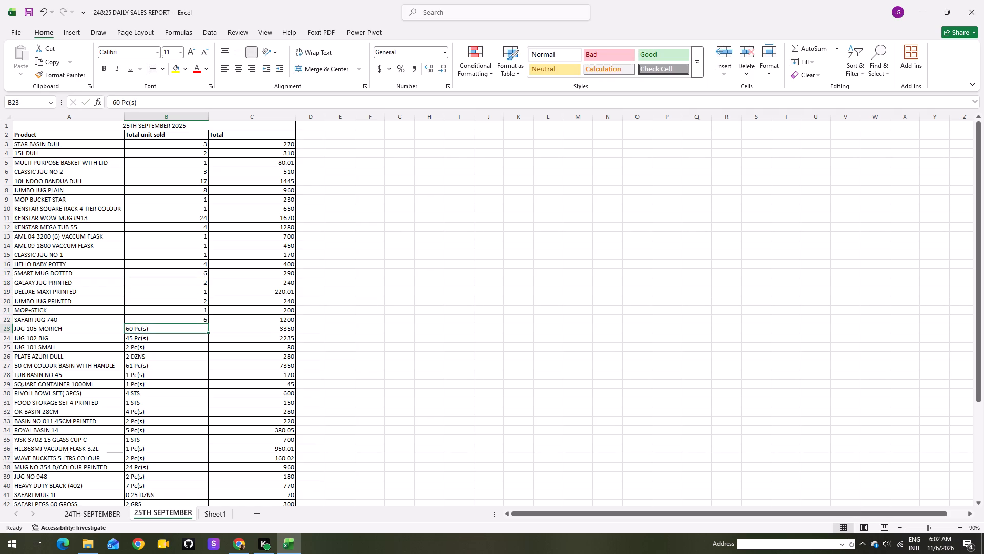
Replace the Total unit sold entries in B23 to B29 with plain numbers 60, 45, 2, 2, 61, 1 and 1.
text(60)
key(Return)
text(45)
key(Return)
key(2)
key(Return)
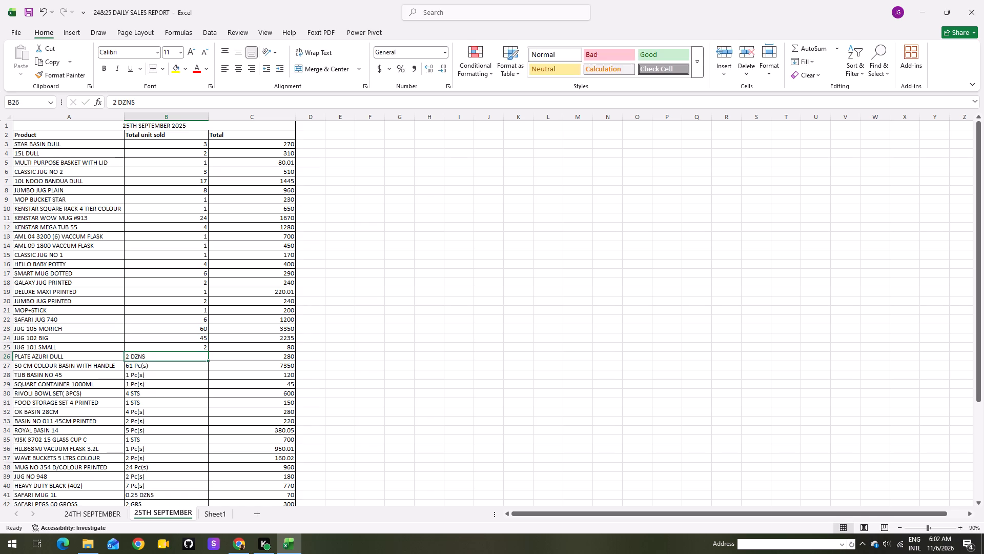
key(2)
key(Return)
text(61)
key(Return)
key(1)
key(Return)
key(1)
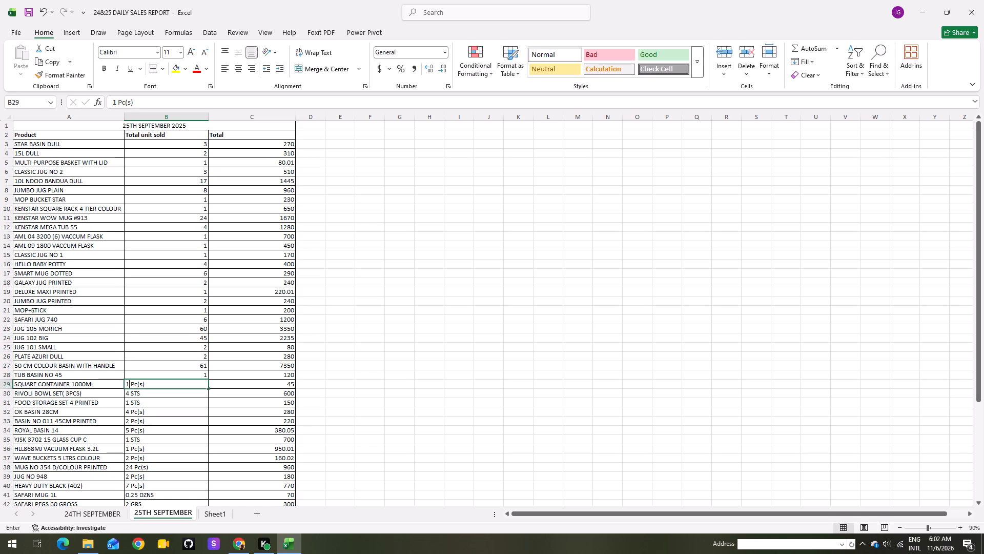
key(Return)
Replace the Total unit sold entries in B30 to B36 with plain numbers 4, 1, 4, 2, 5, 1 and 1.
key(4)
key(Return)
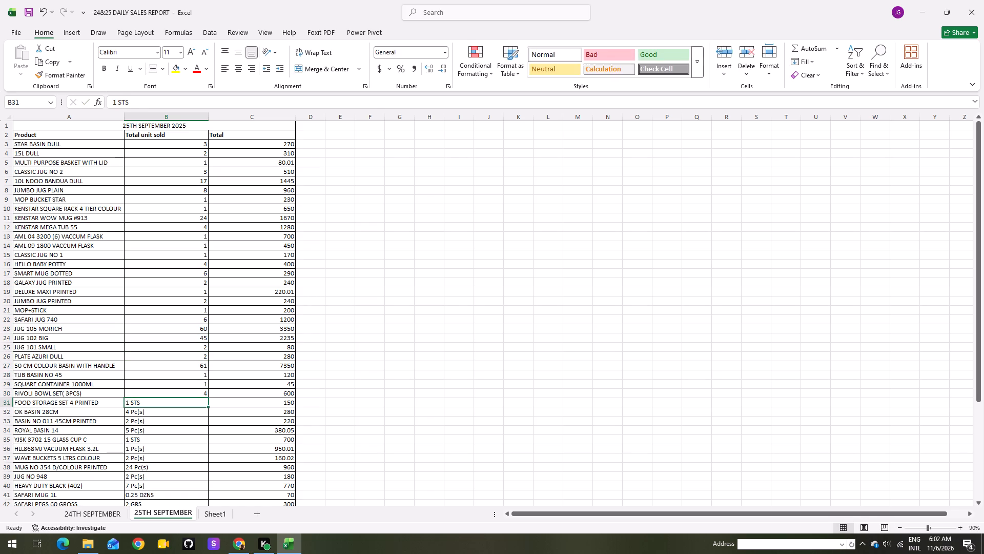
key(1)
key(Return)
key(4)
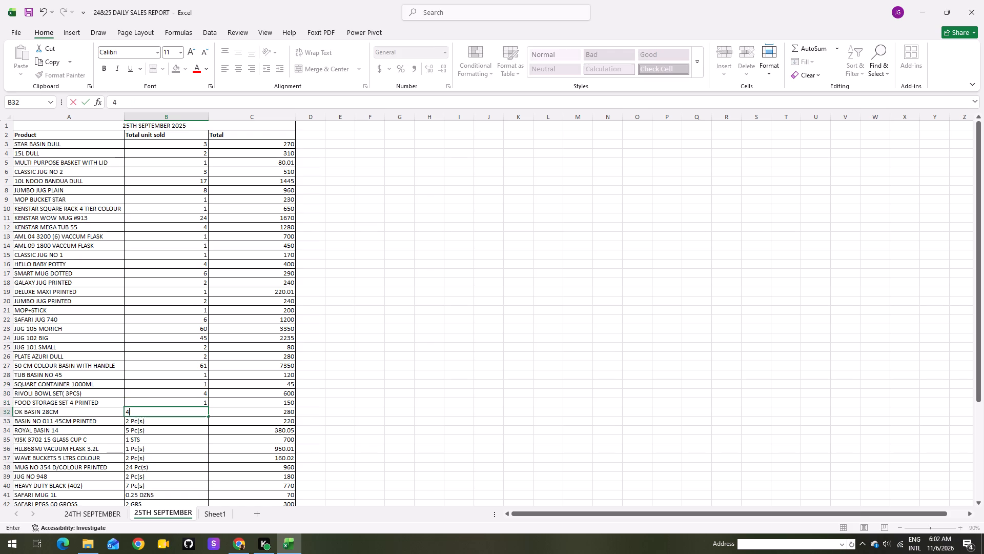
key(Return)
key(2)
key(Return)
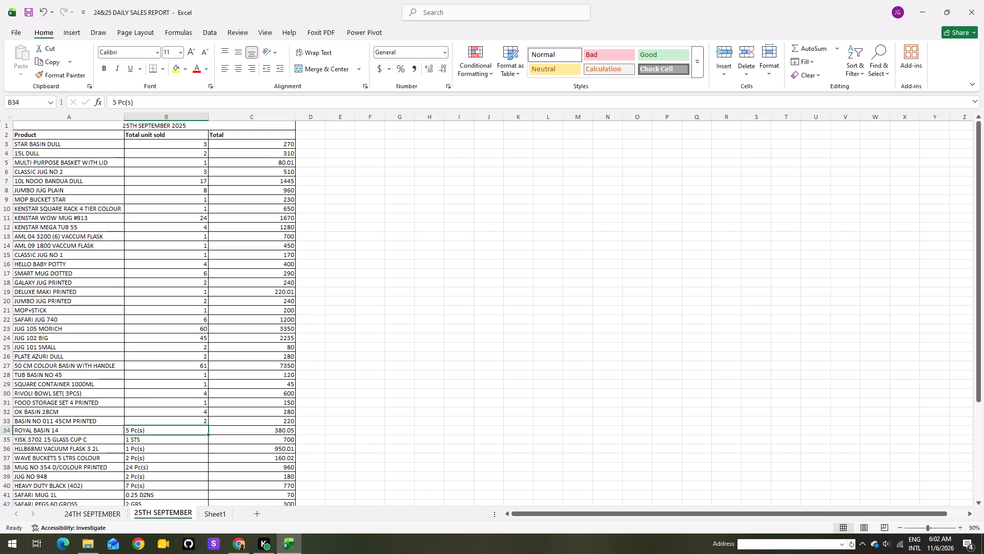
key(5)
key(Return)
key(1)
key(Return)
key(1)
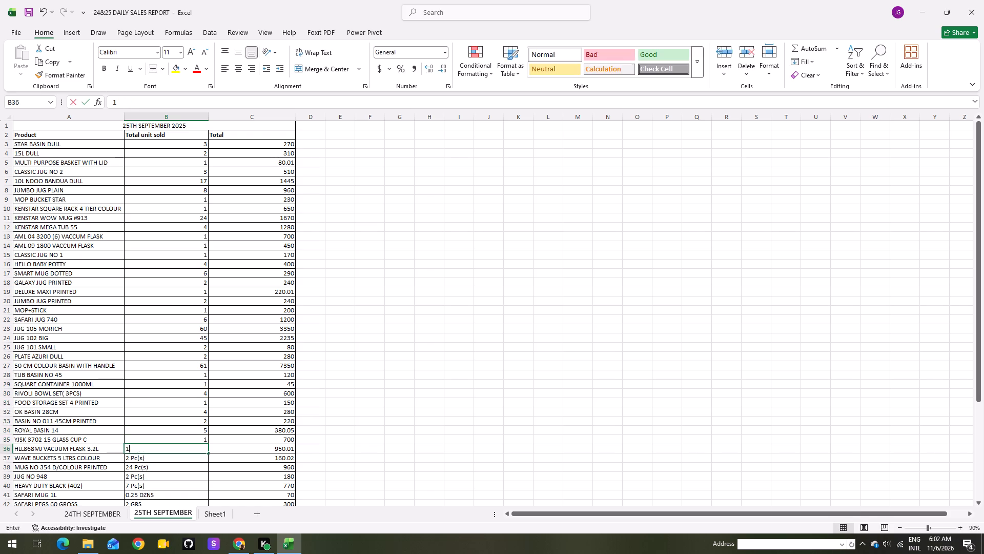
key(Return)
Replace the Total unit sold entries in B37 to B41 with plain numbers 2, 24, 2, 7 and 0.25.
key(2)
key(Return)
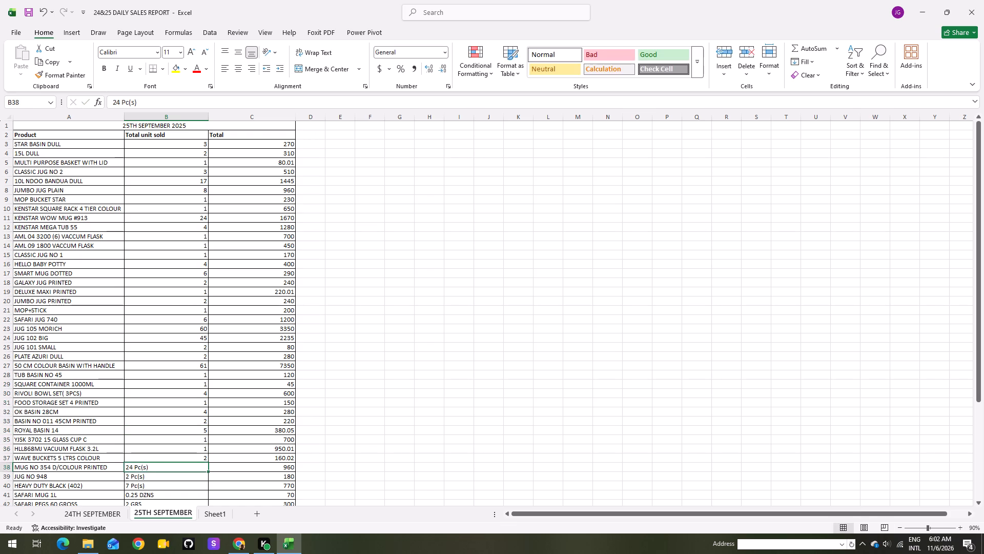
text(24)
key(Return)
key(2)
key(Return)
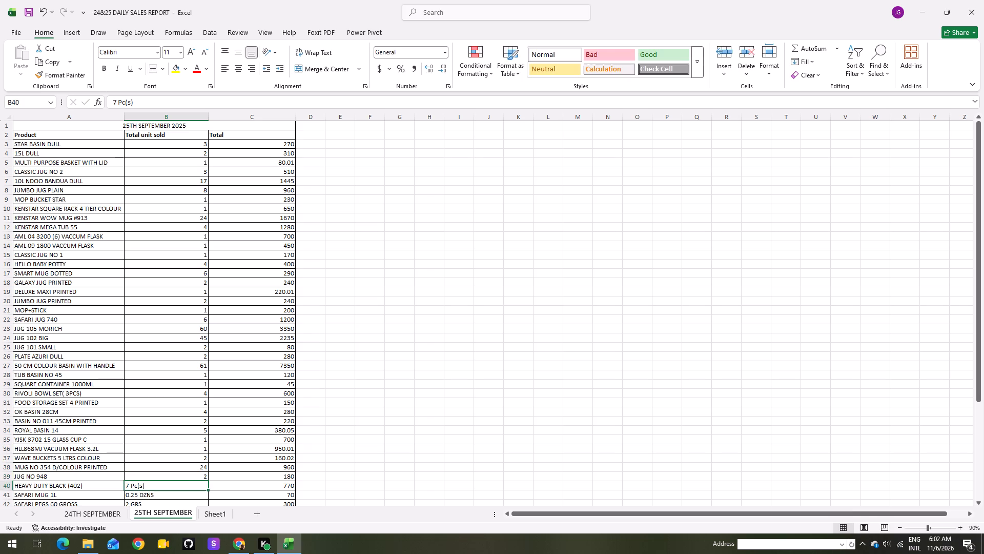
key(7)
key(Return)
text(0.25)
key(Return)
Replace the Total unit sold entries in B42 to B47 with plain numbers 2, 2, 2, 1, 2 and 6.
key(2)
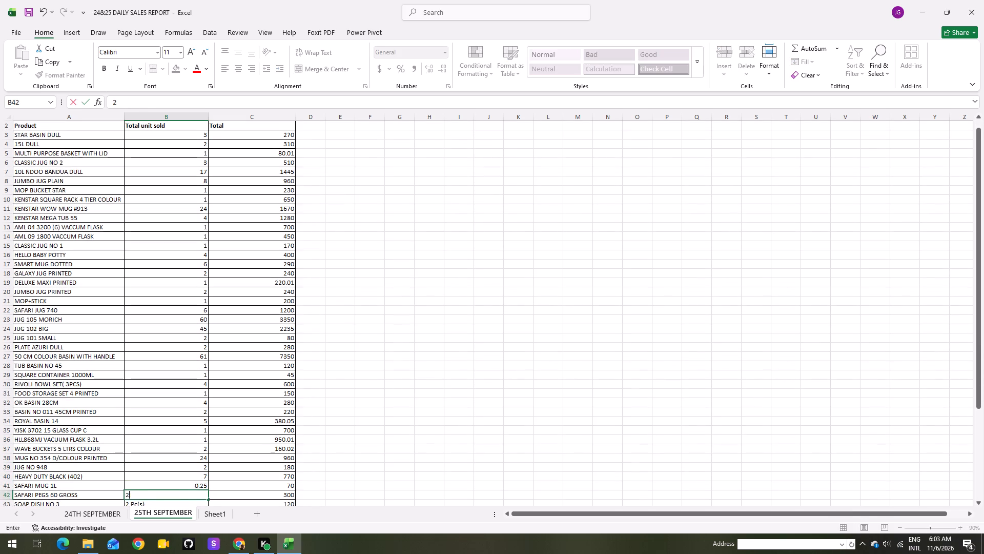
key(Return)
key(2)
key(Return)
key(2)
key(Return)
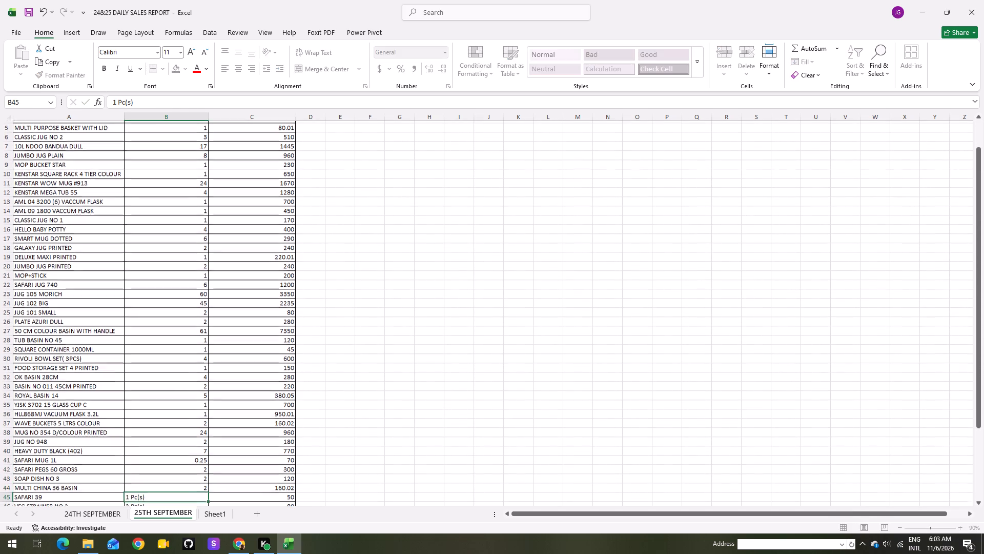
key(1)
key(Return)
key(2)
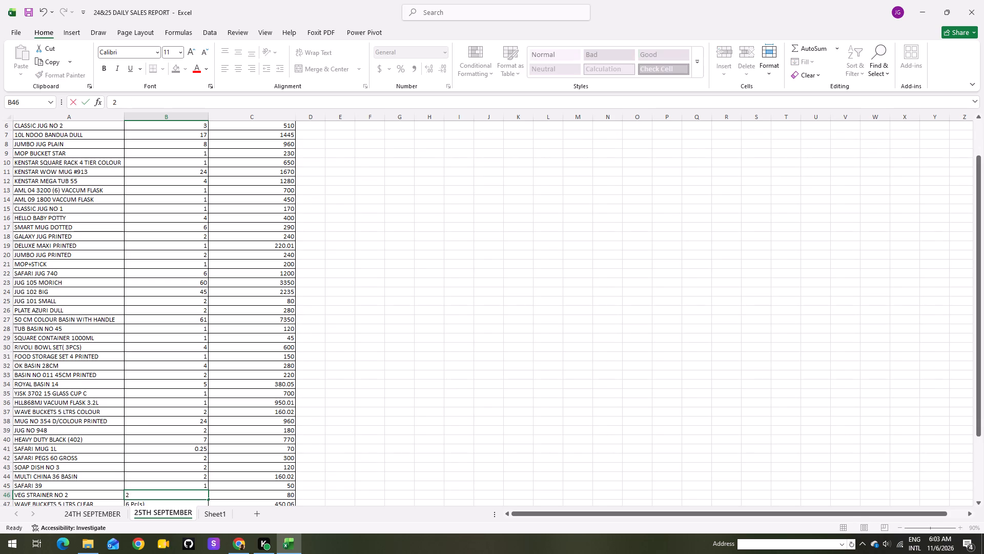
key(Return)
key(6)
key(Return)
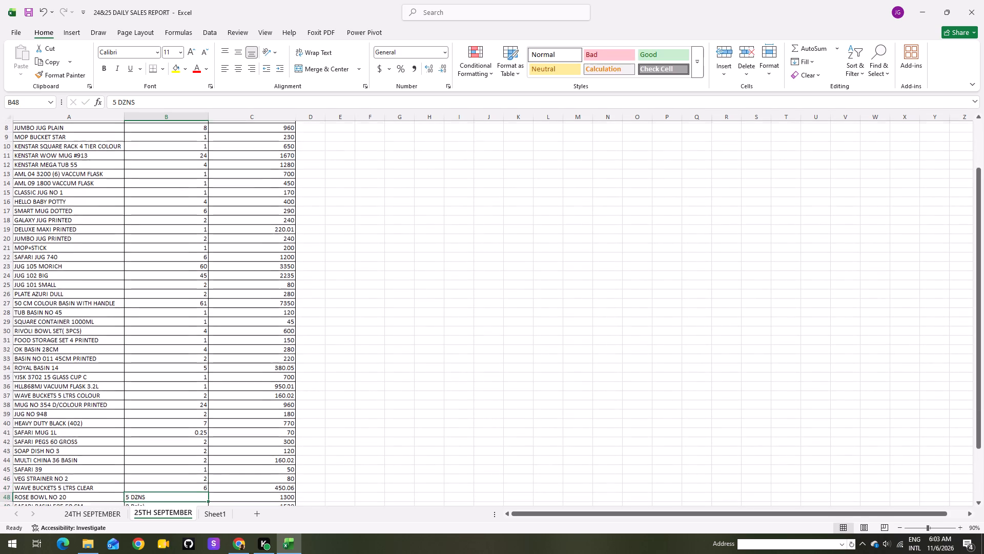
Replace the Total unit sold entries in B48 to B52 with plain numbers 5, 9, 3, 6 and 110.
key(5)
key(Return)
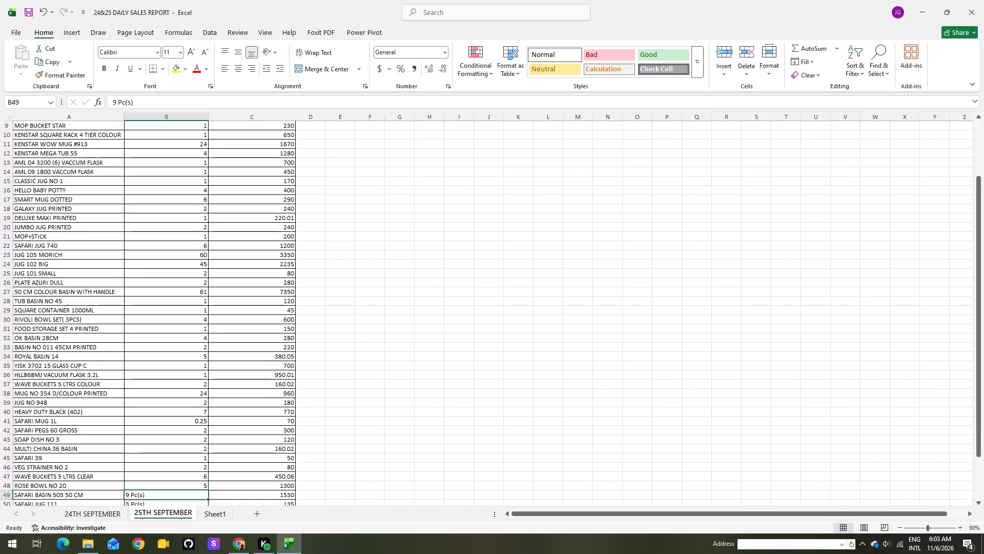
key(9)
key(Return)
key(3)
key(Return)
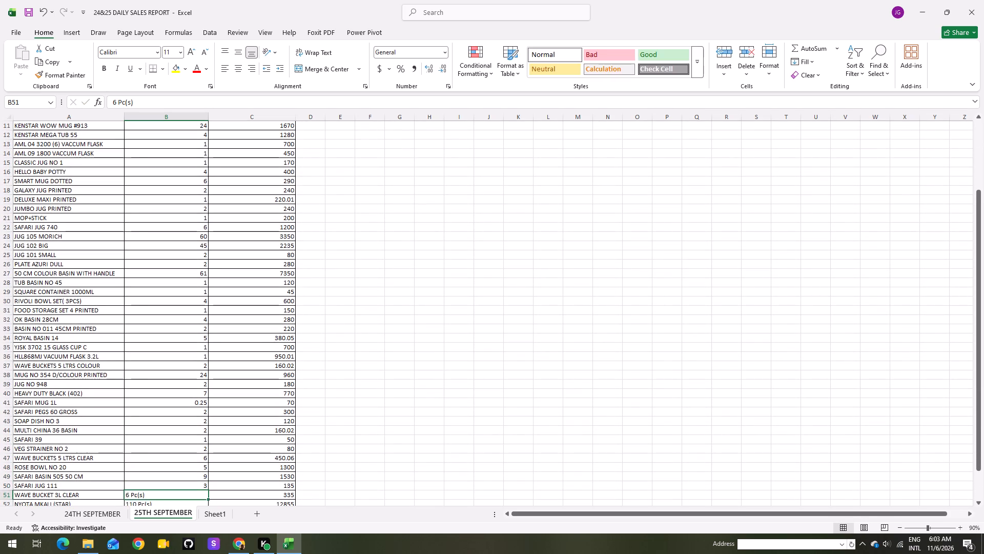
key(6)
key(Return)
text(110)
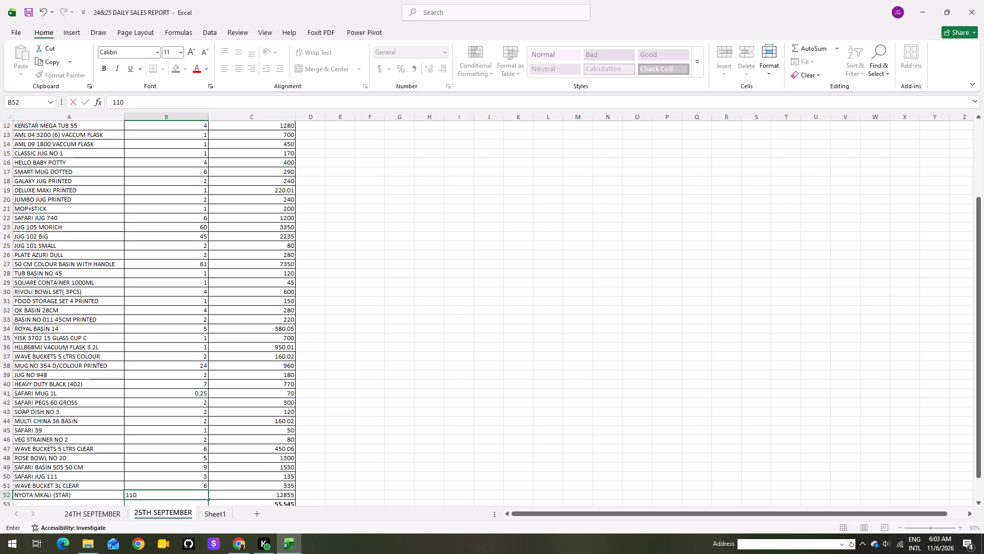
key(Return)
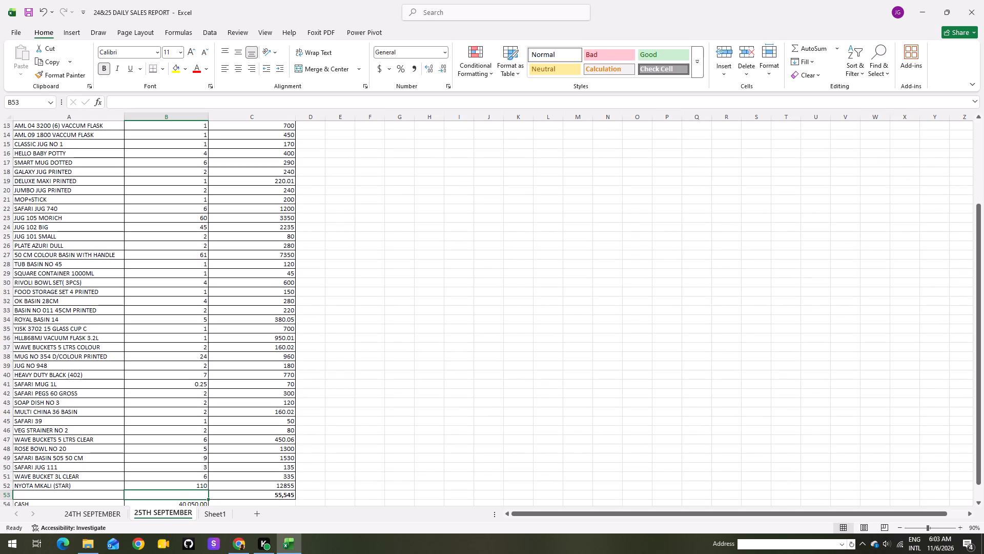
Add the heading "selling price" in D2 and fit column D's width to it.
scroll(264, 228, up, 4)
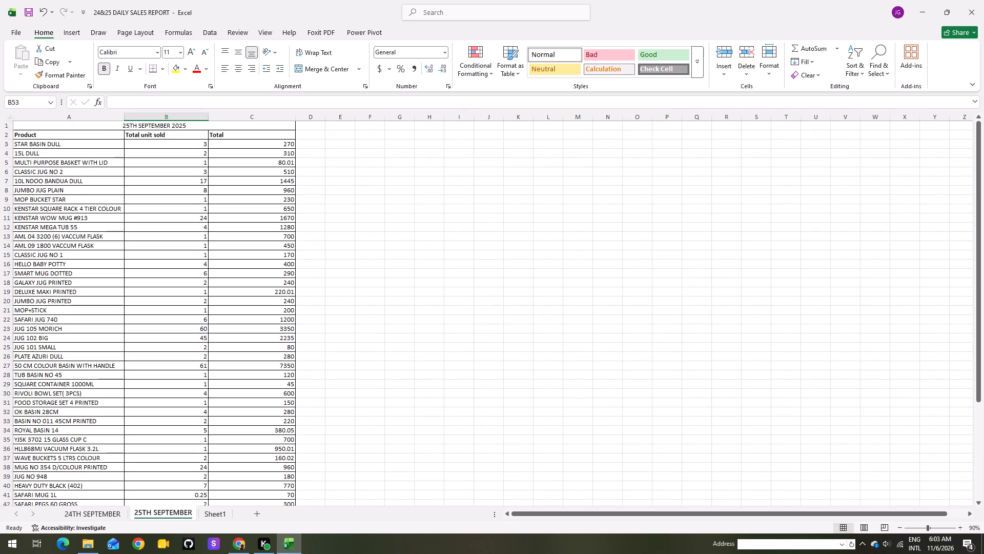
click(316, 140)
click(315, 135)
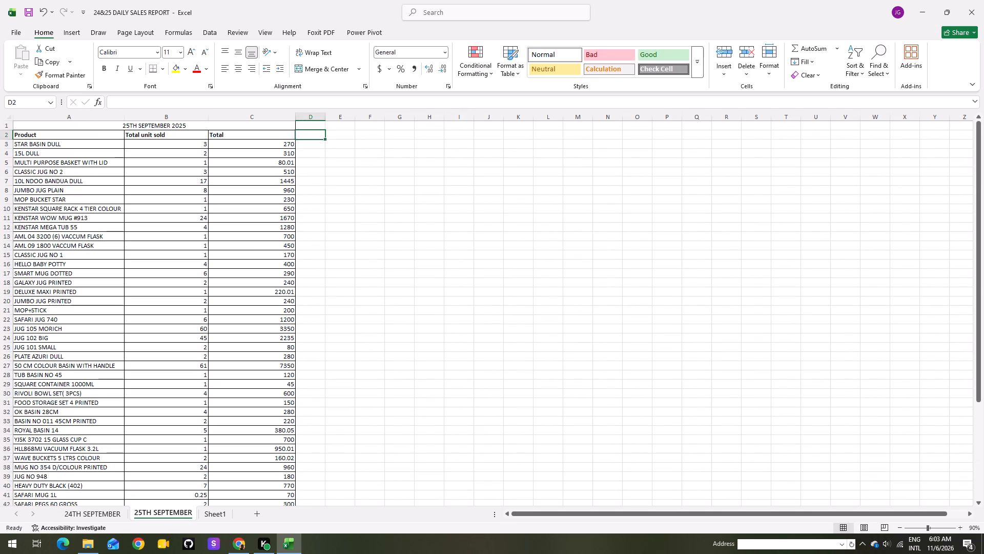
text(se)
text(lling price)
key(Return)
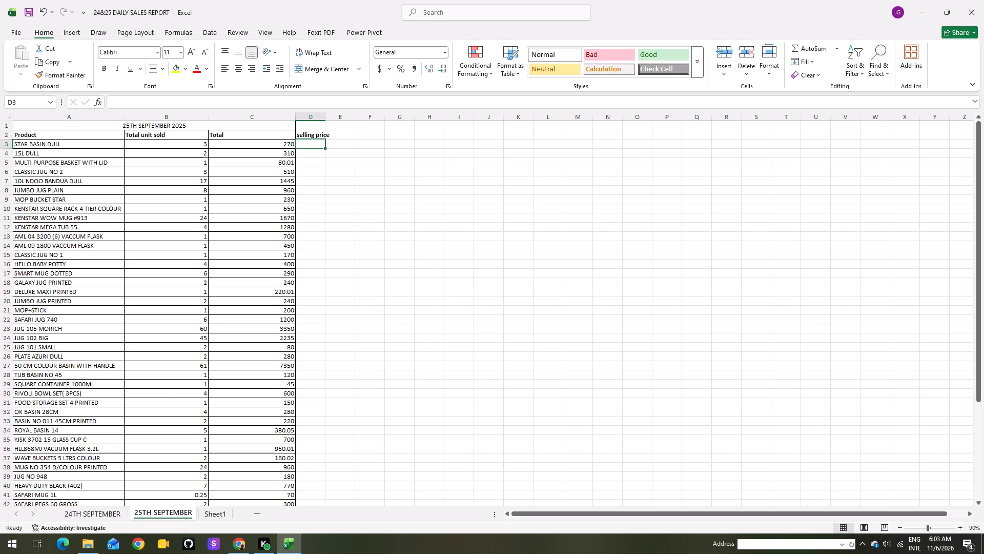
double_click(324, 117)
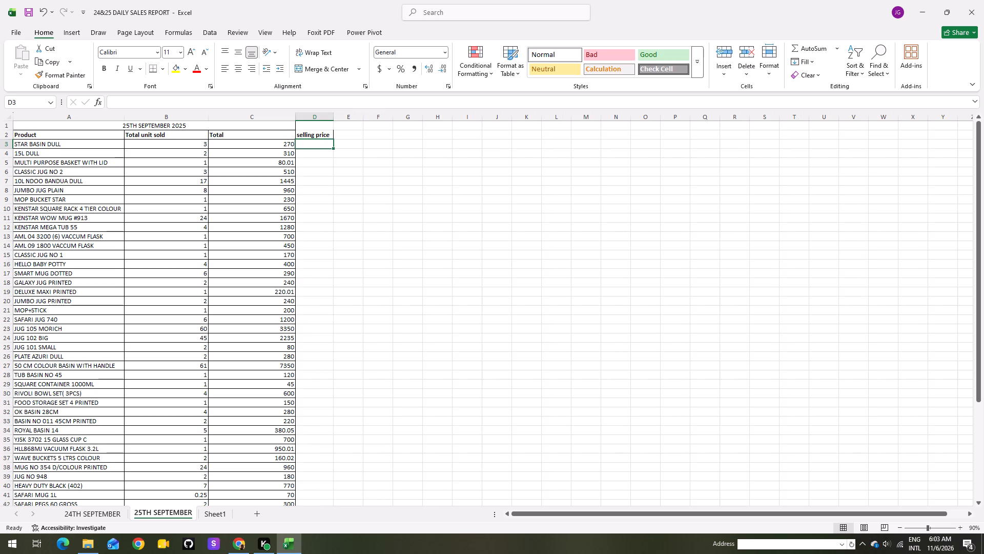
Apply the Output cell style to the whole selling price column D.
click(324, 117)
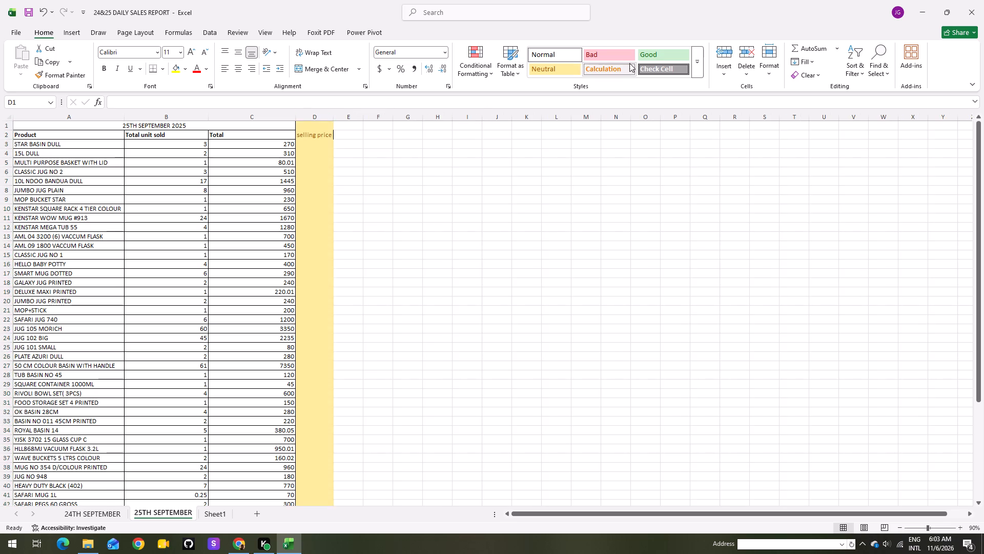
click(700, 69)
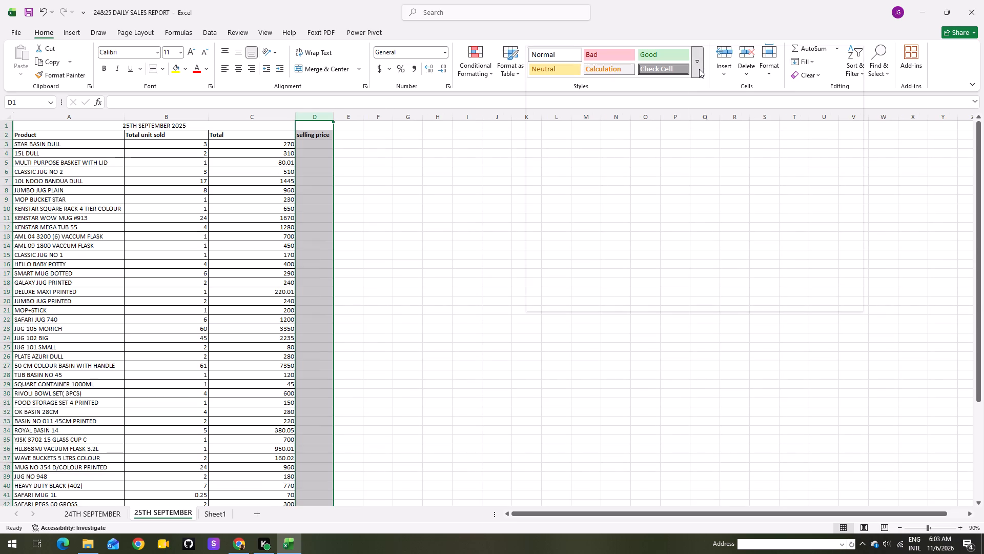
click(564, 118)
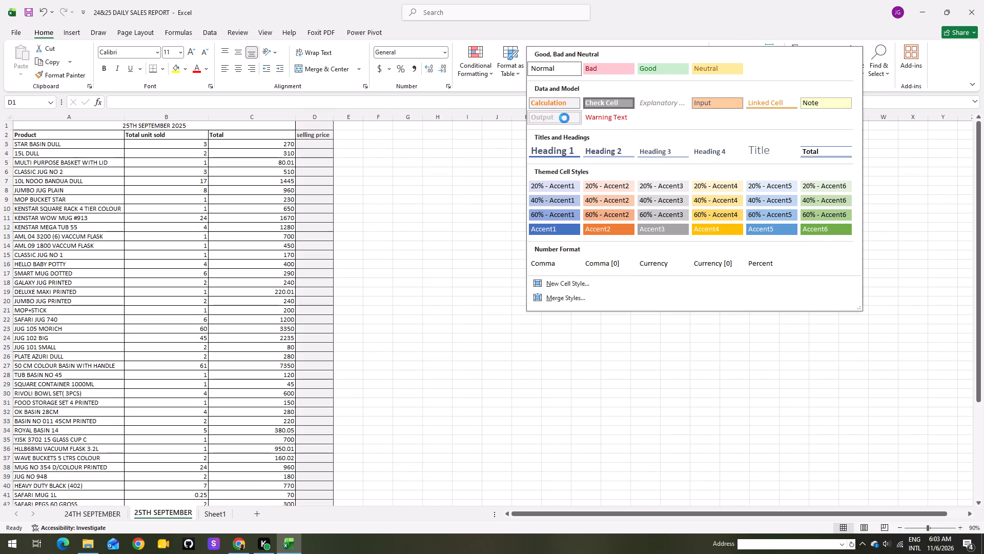
click(418, 142)
Calculate the STAR BASIN DULL selling price in D3 with the formula =C3/B3.
click(311, 146)
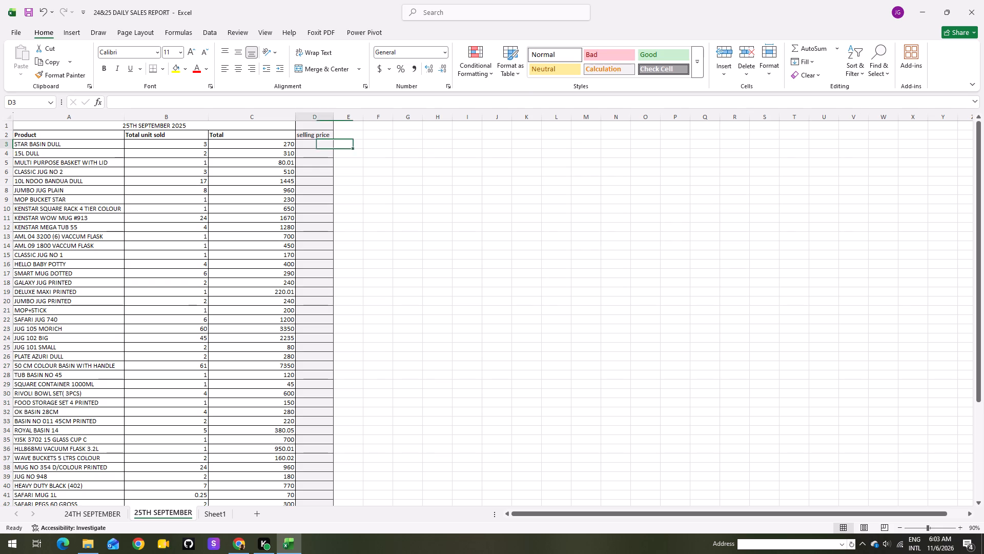
key(equal)
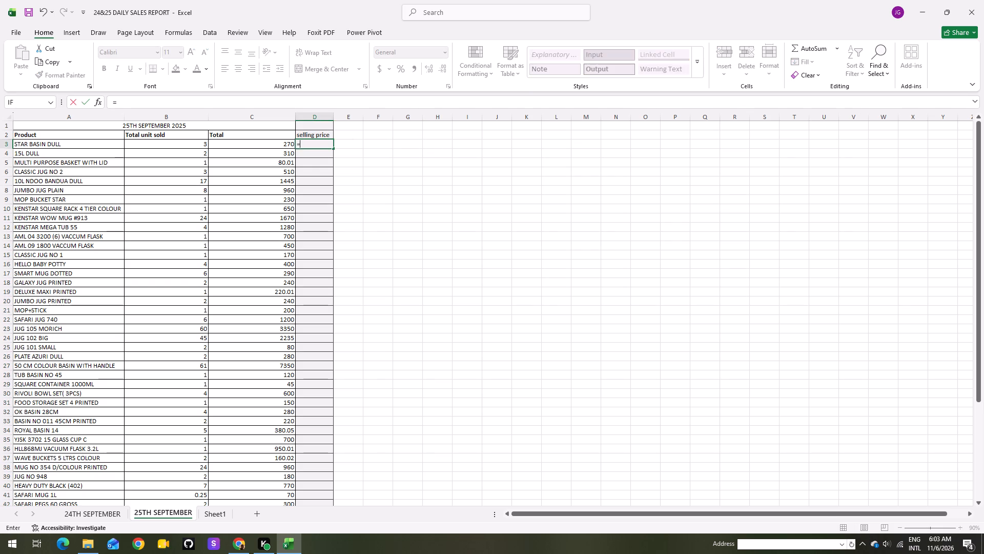
click(279, 144)
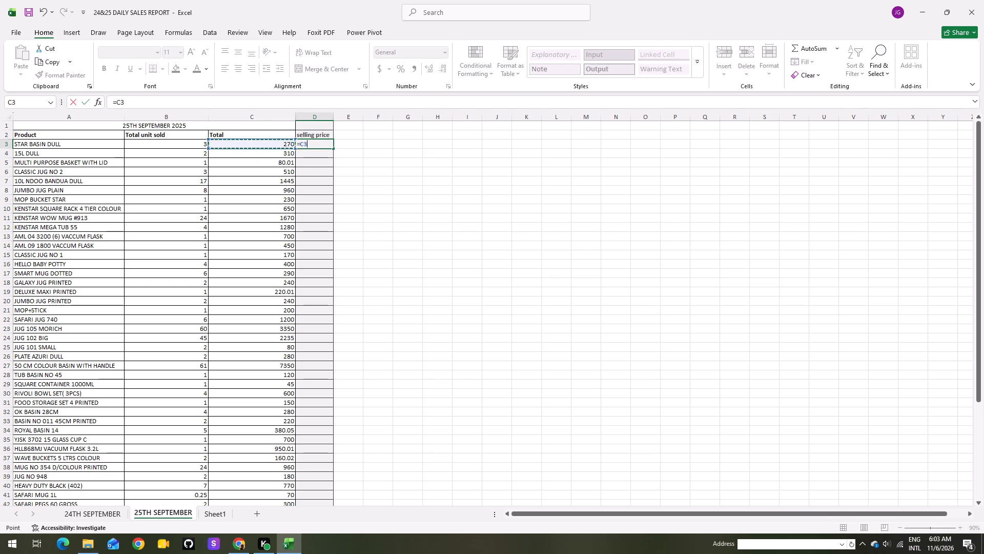
key(slash)
click(203, 147)
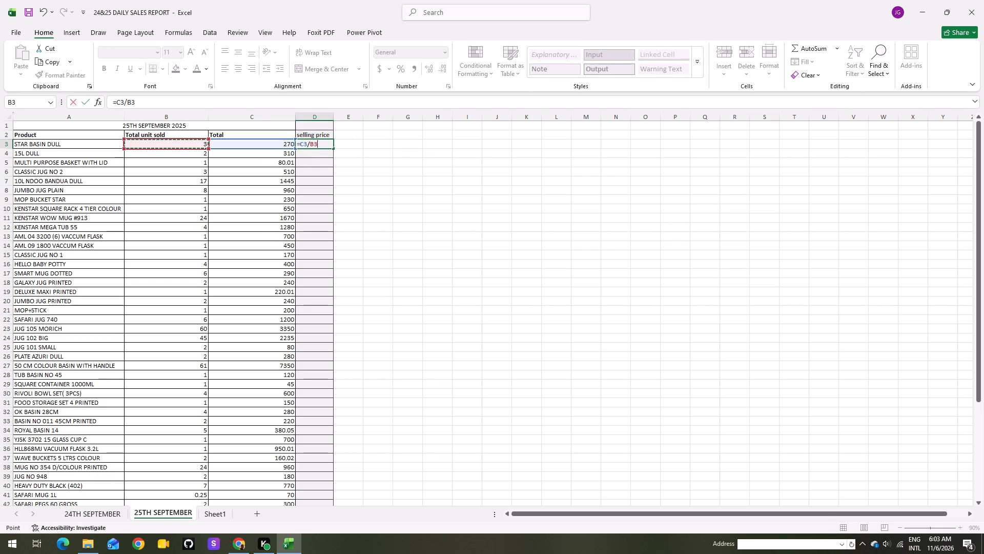
key(Return)
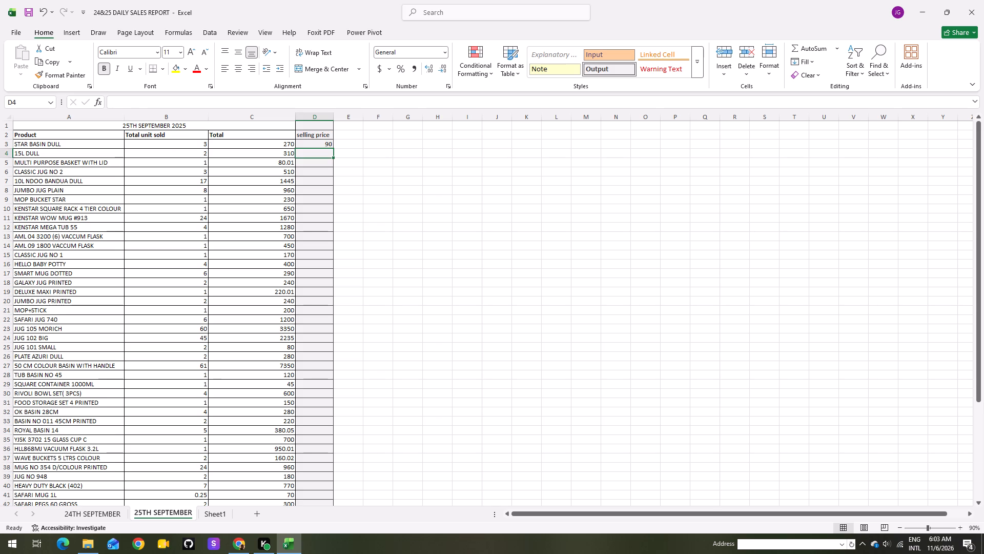
Fill the selling price formula from D3 down to D52, the NYOTA MKALI (STAR) row.
click(329, 145)
drag(333, 147, 270, 523)
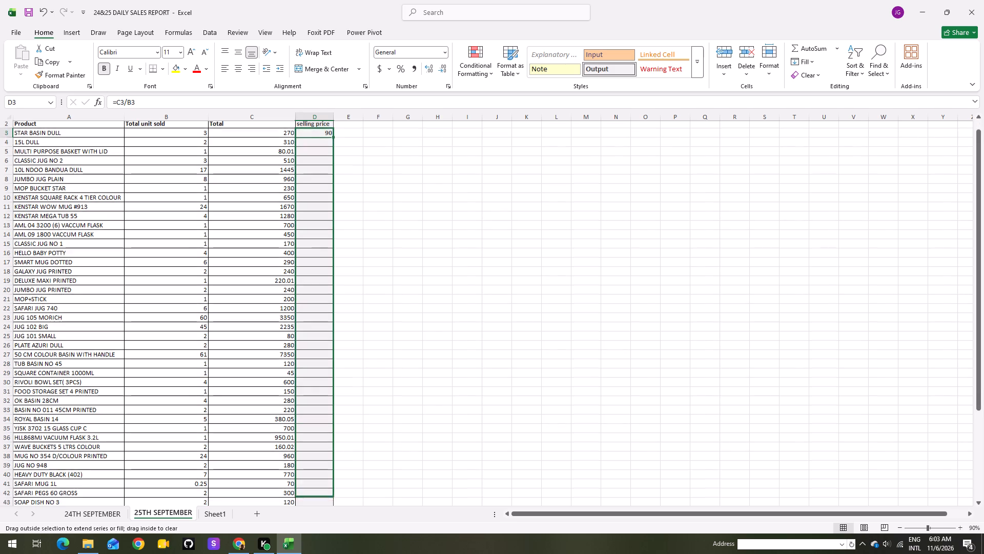
drag(270, 523, 285, 470)
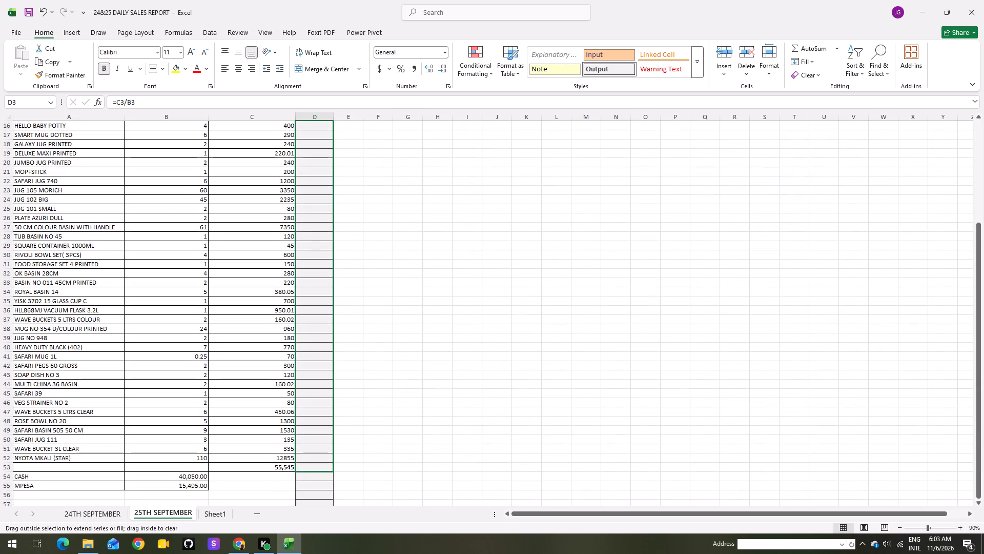
drag(285, 470, 290, 461)
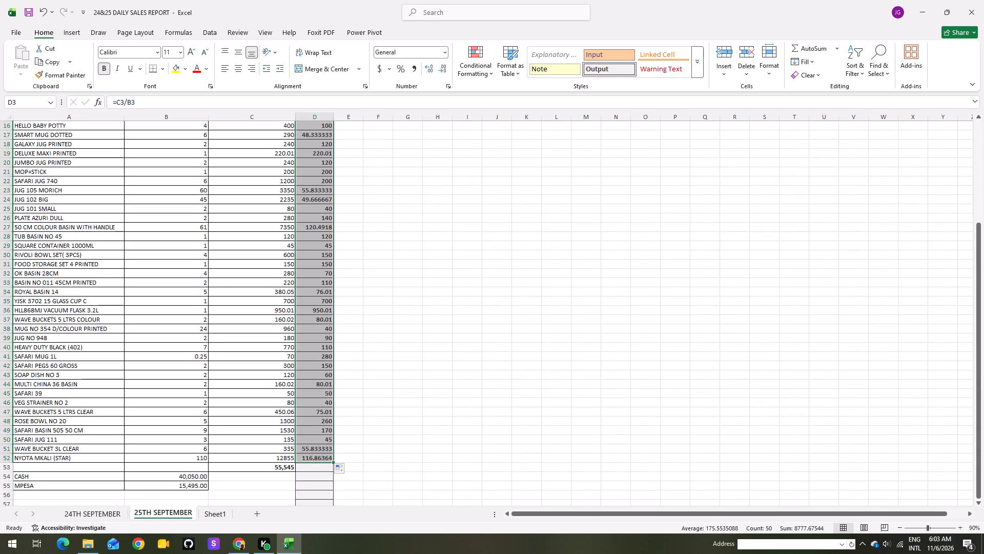
Add the heading "buyin price" in E2 and fit column E's width to it.
scroll(418, 378, up, 12)
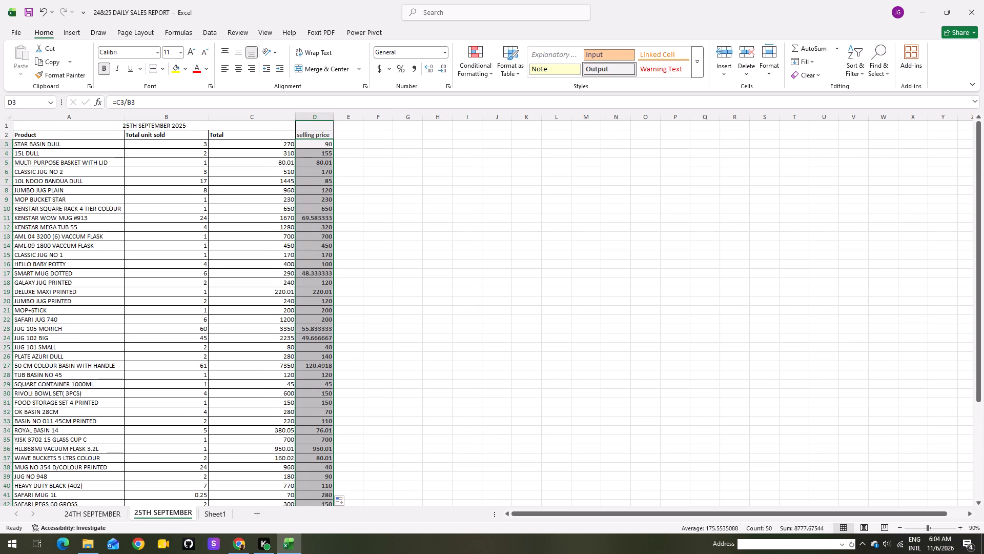
click(351, 133)
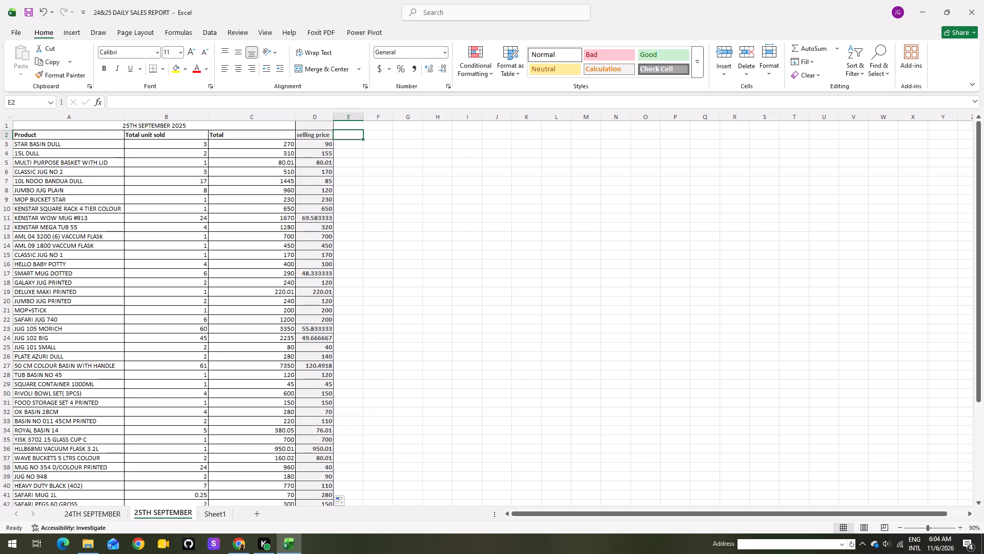
text(buy)
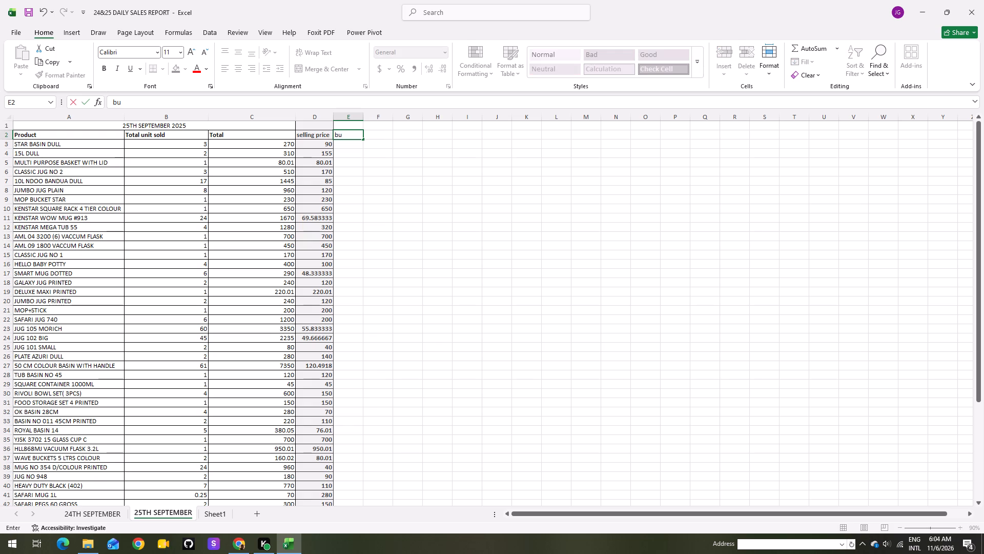
key(i)
key(n)
key(space)
text(price)
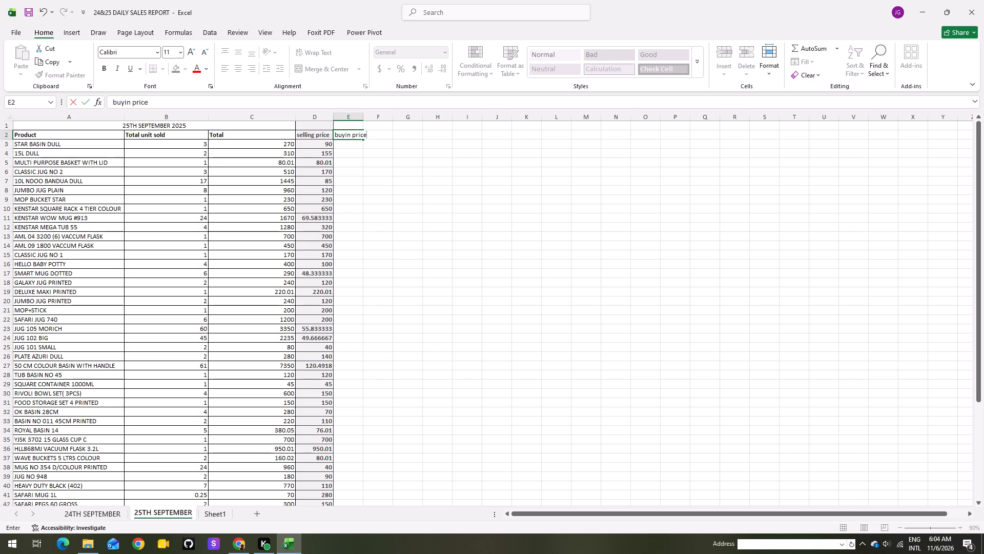
key(bracketright)
key(BackSpace)
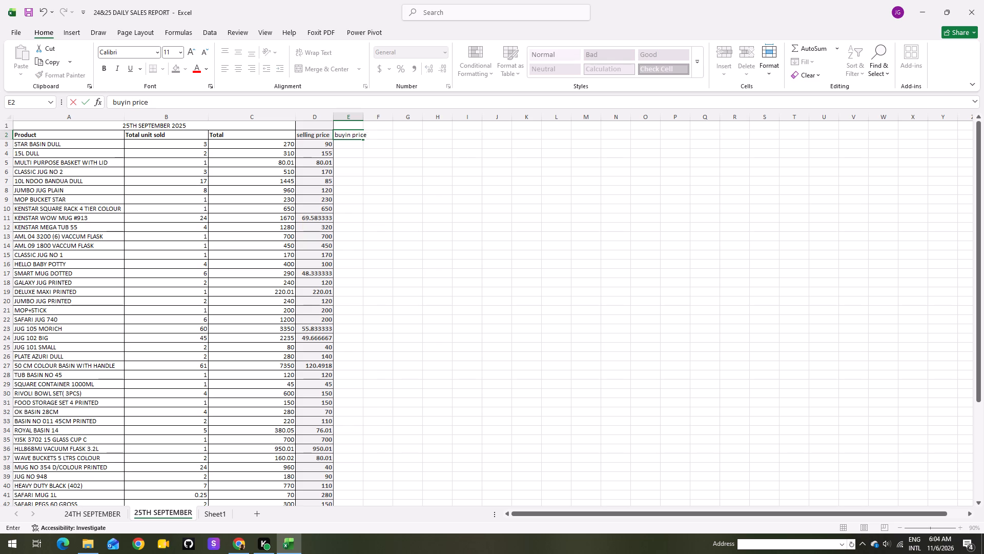
key(Return)
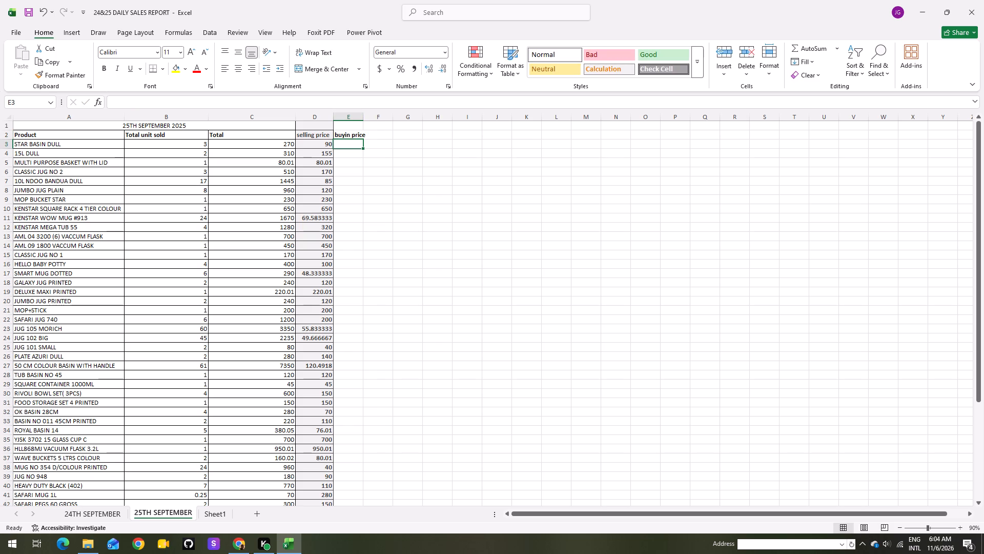
double_click(363, 118)
Correct the heading in E2 to "buying price" and refit column E's width to it.
click(349, 139)
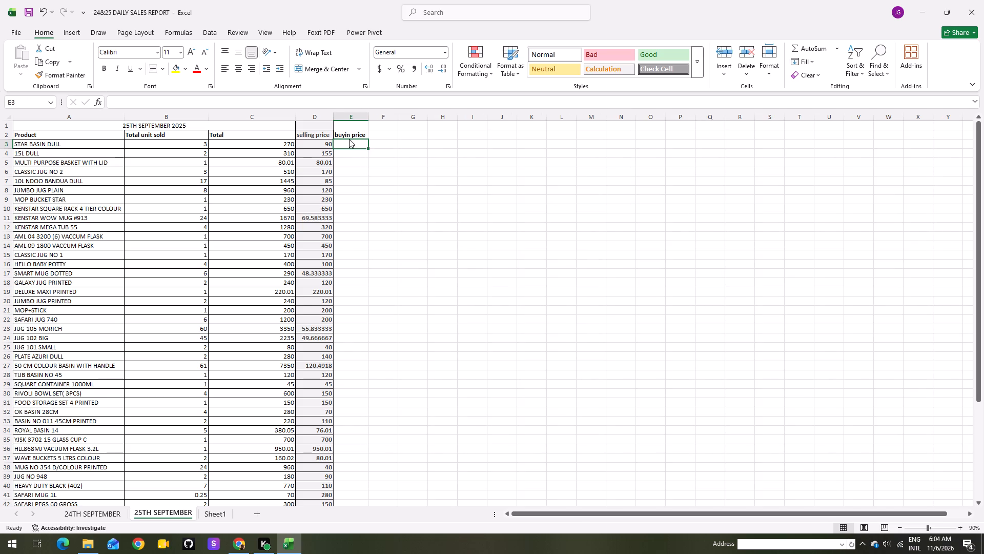
click(350, 135)
click(130, 102)
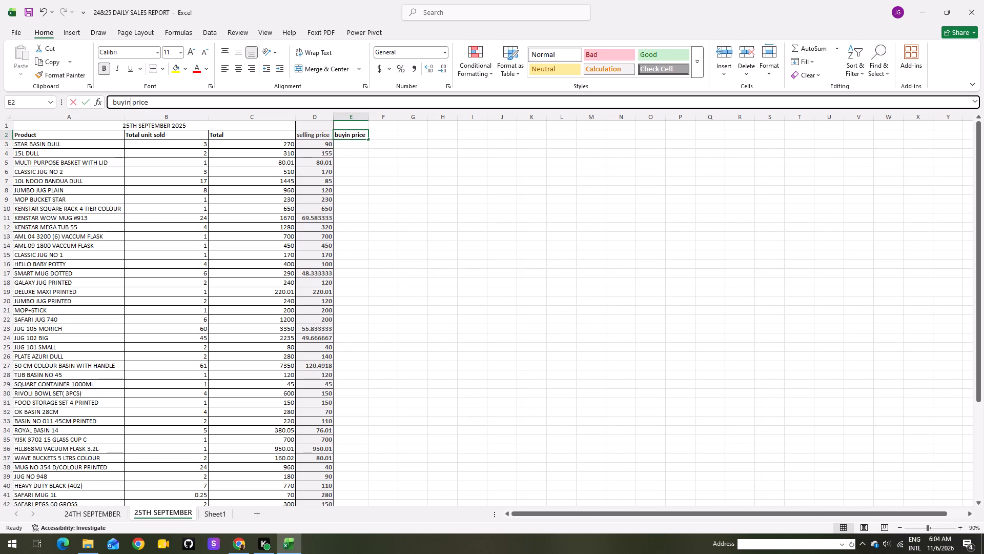
key(g)
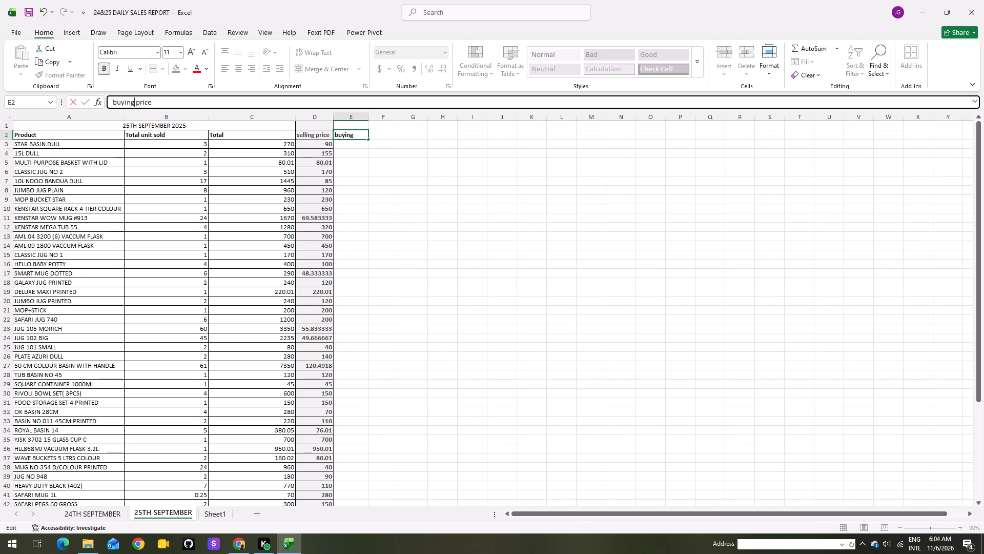
click(329, 195)
double_click(369, 115)
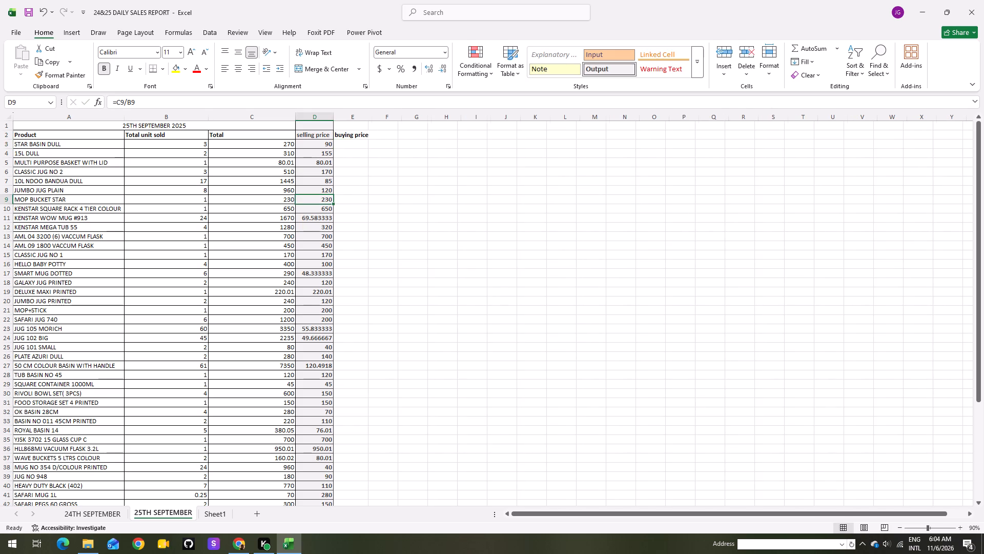
Apply the Output cell style to the buying price heading and the whole of column E.
click(360, 136)
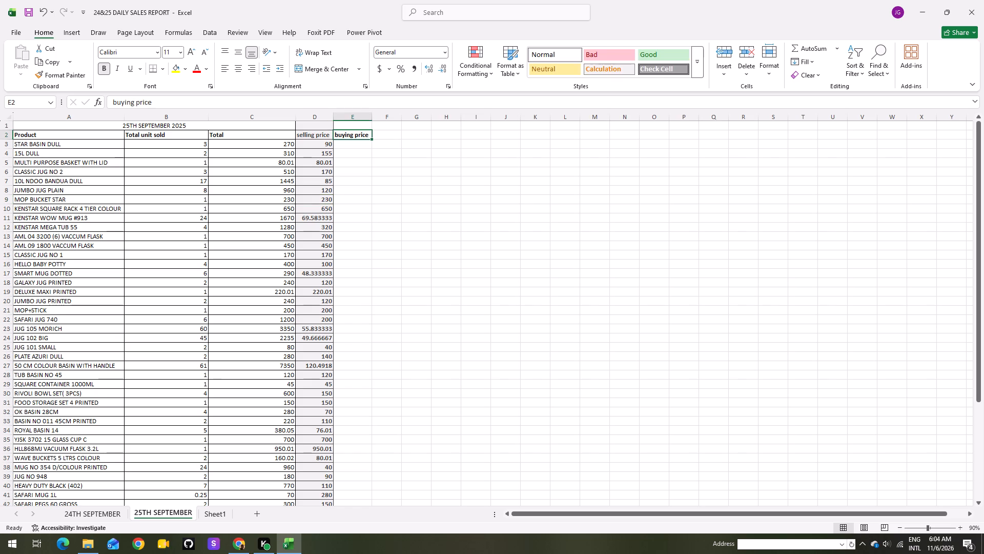
click(696, 60)
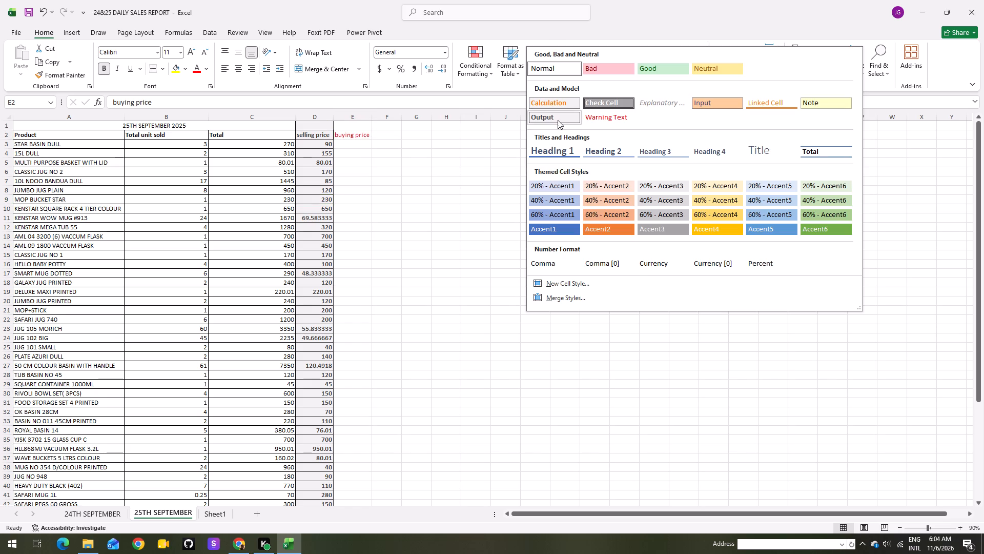
click(555, 120)
click(408, 176)
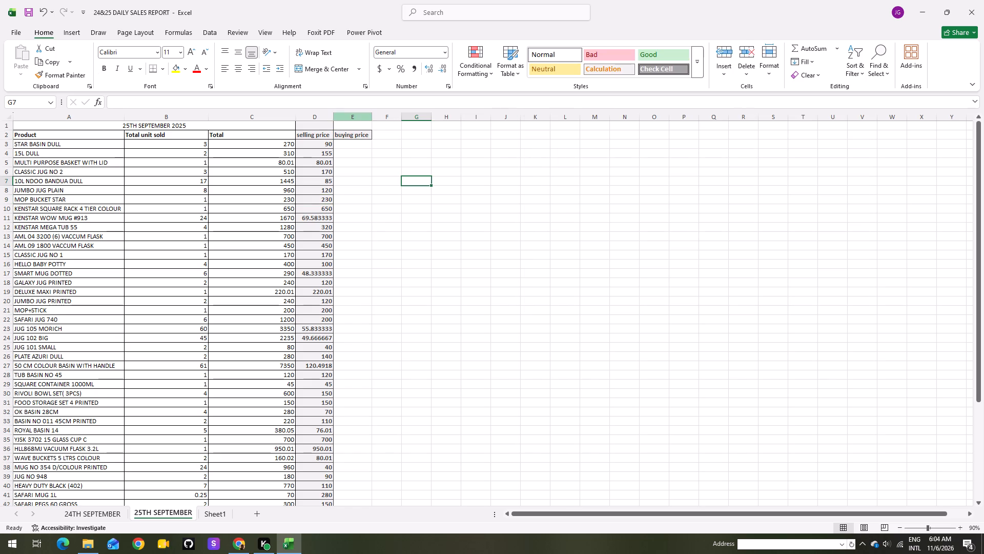
click(364, 117)
click(693, 62)
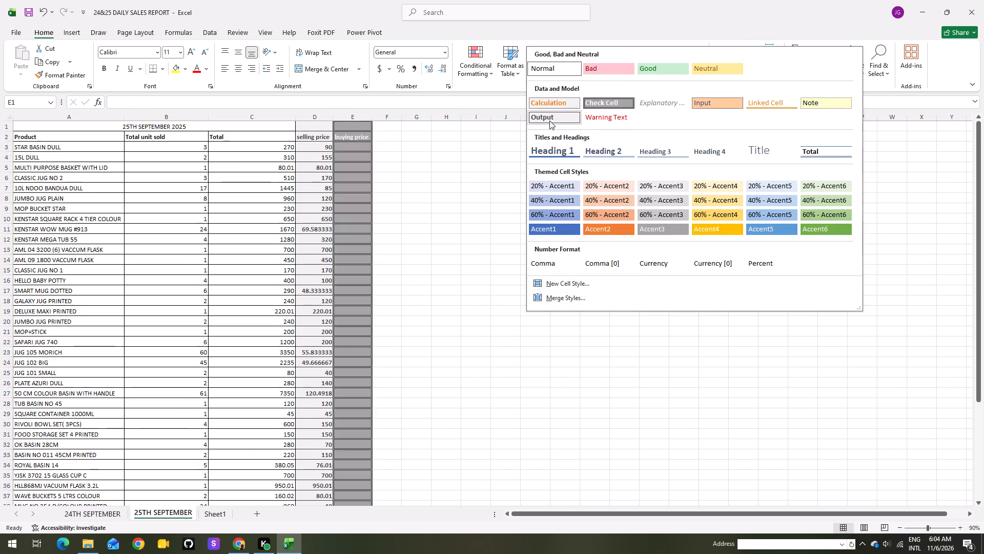
click(549, 121)
click(407, 196)
Calculate the STAR BASIN DULL buying price in E3 with the formula =D3/1.25.
click(345, 145)
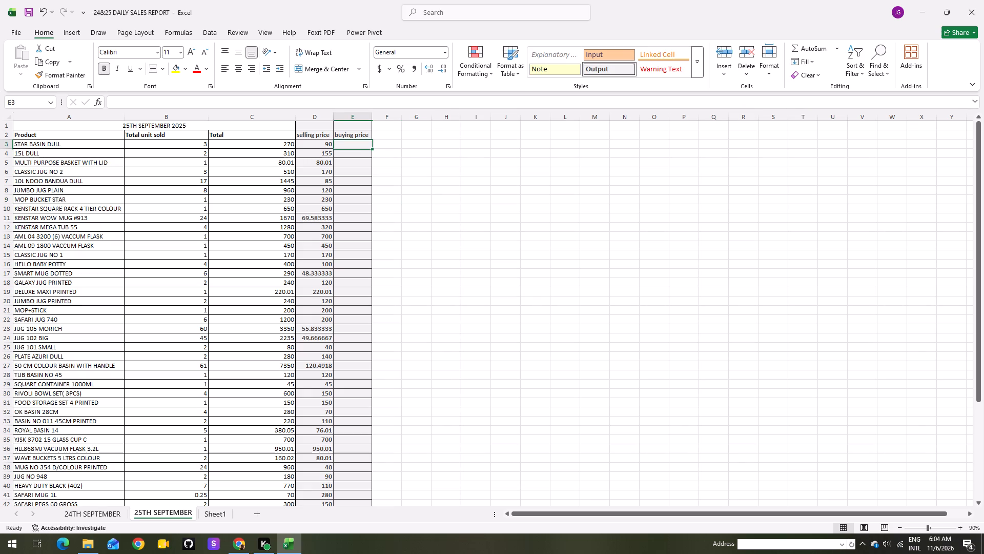
key(equal)
click(317, 144)
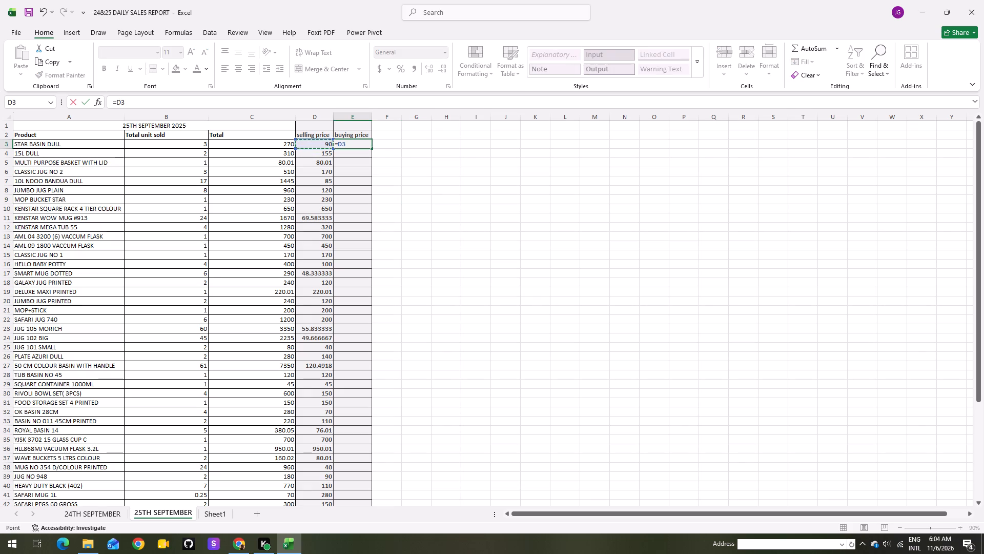
key(slash)
key(1)
key(period)
text(25)
key(Return)
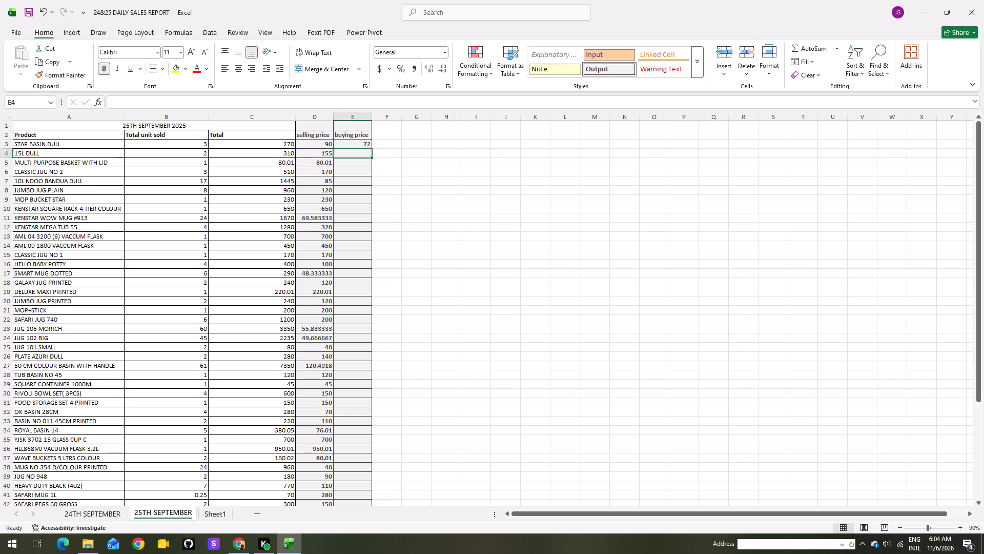
Fill the buying price formula from E3 down to E52, the NYOTA MKALI (STAR) row.
click(362, 145)
drag(371, 147, 362, 276)
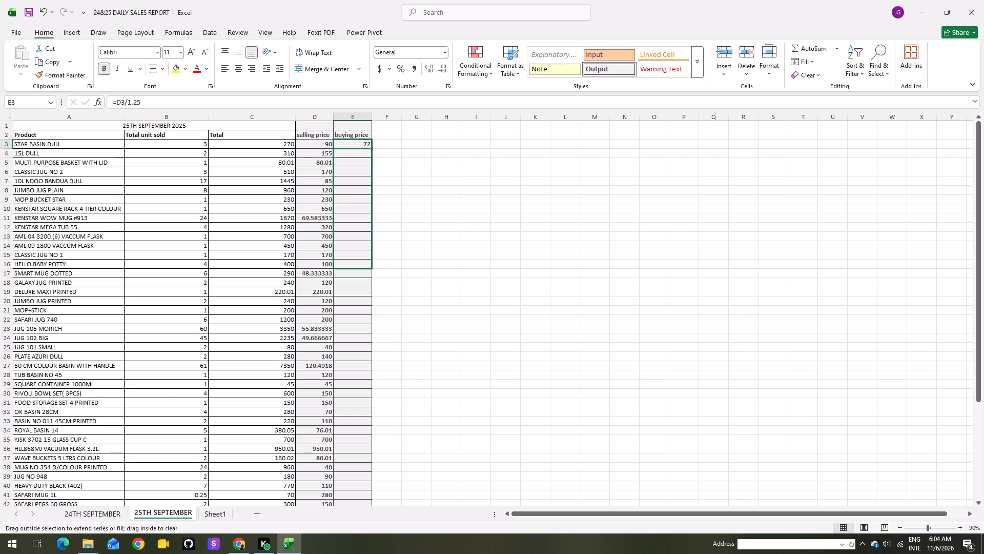
drag(362, 276, 370, 513)
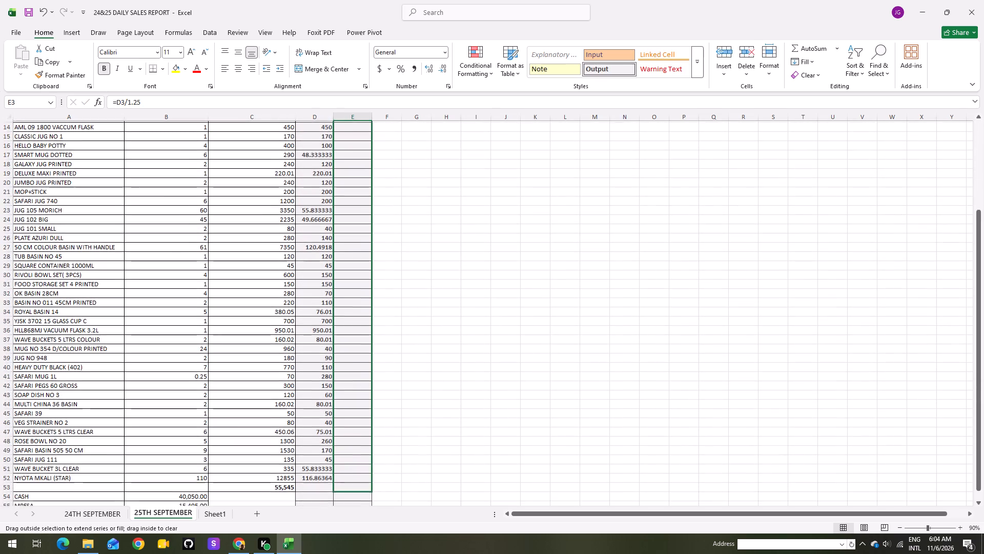
drag(370, 513, 369, 459)
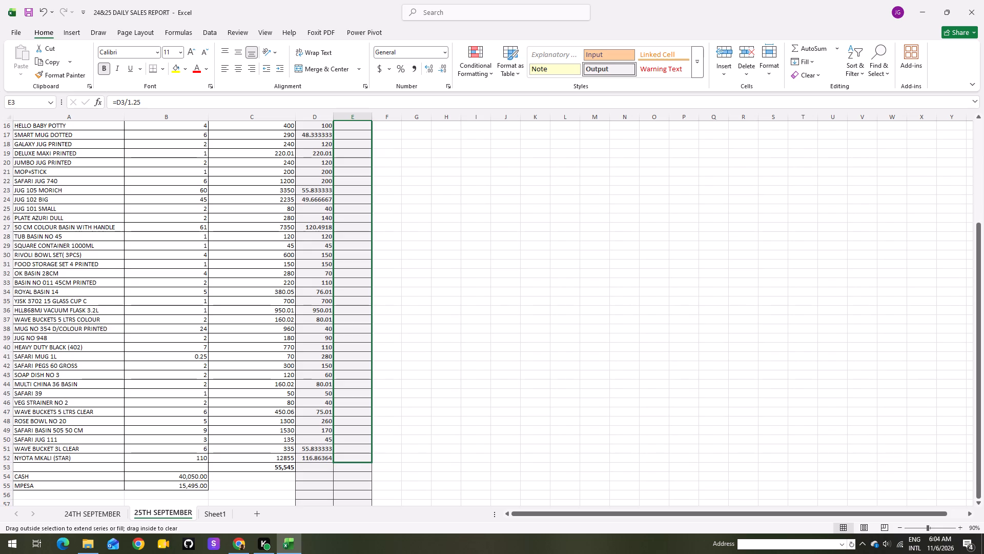
drag(369, 459, 368, 459)
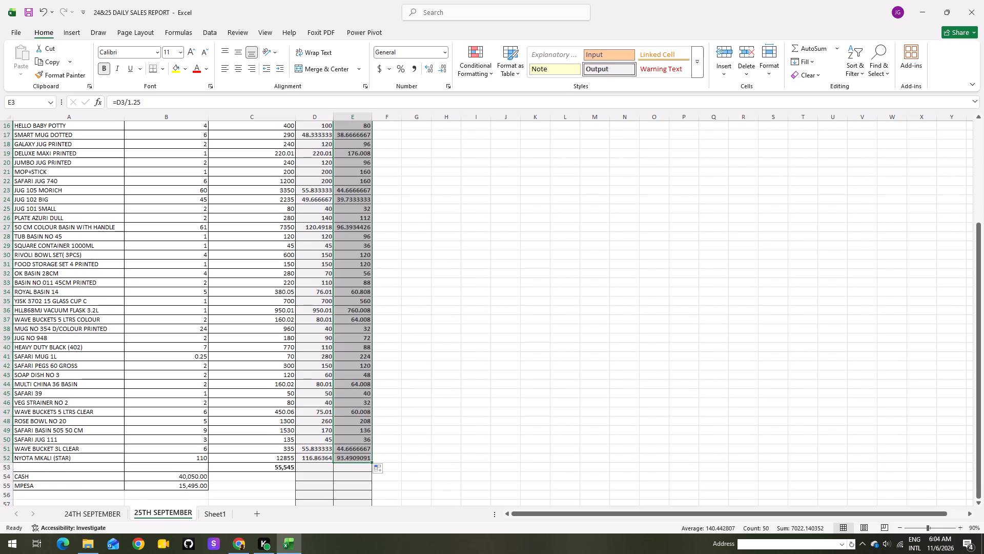
scroll(435, 356, up, 12)
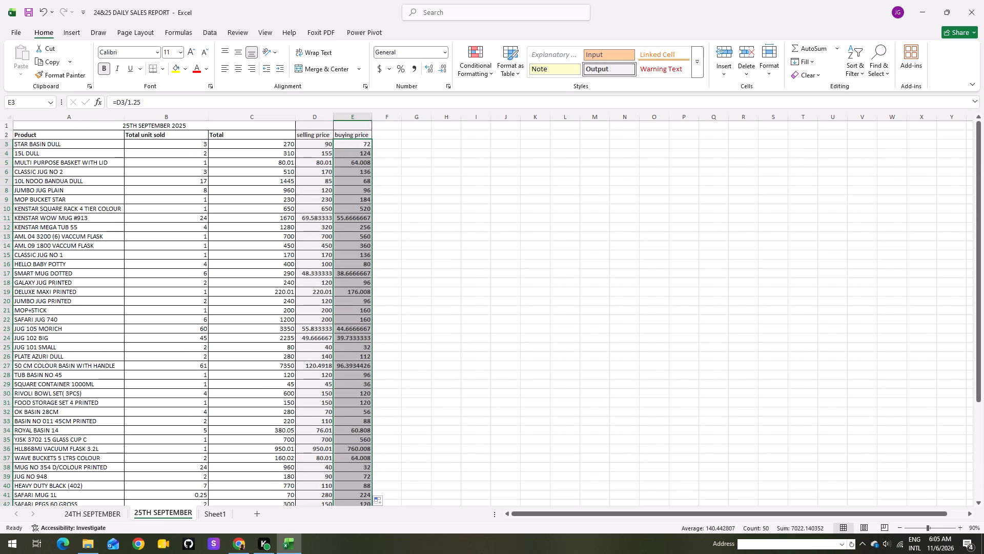
click(406, 150)
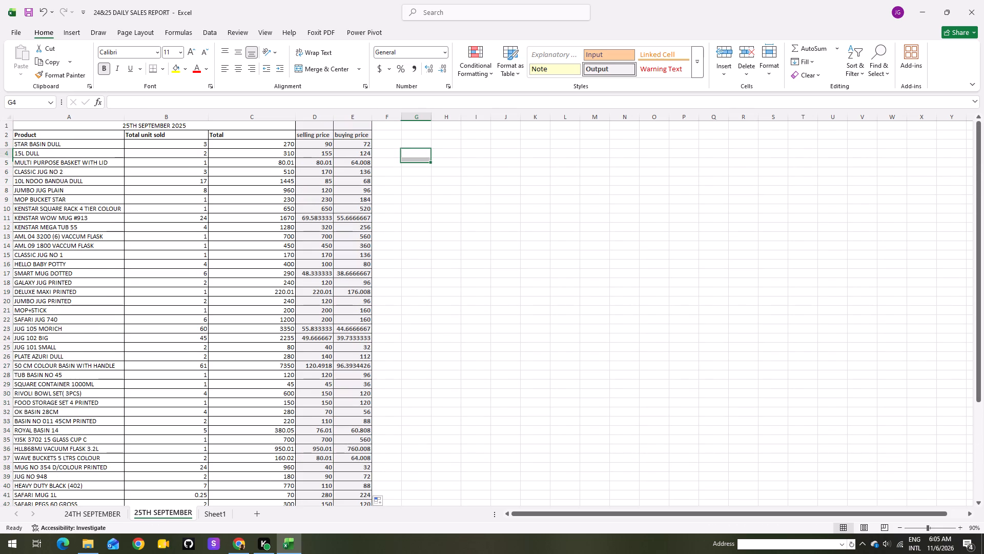
Add the heading "buying price sale" in F2 and fit column F's width to it.
click(383, 136)
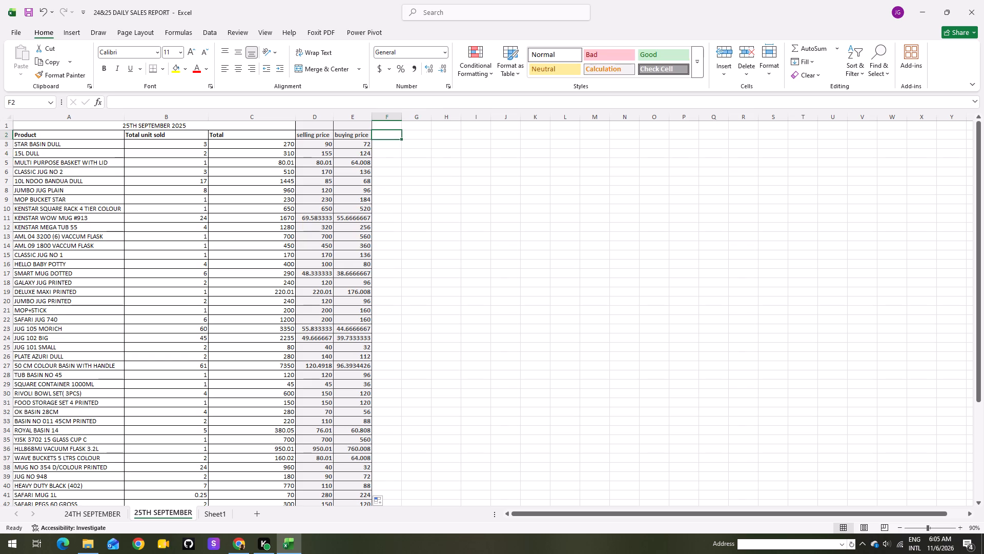
text(buyin)
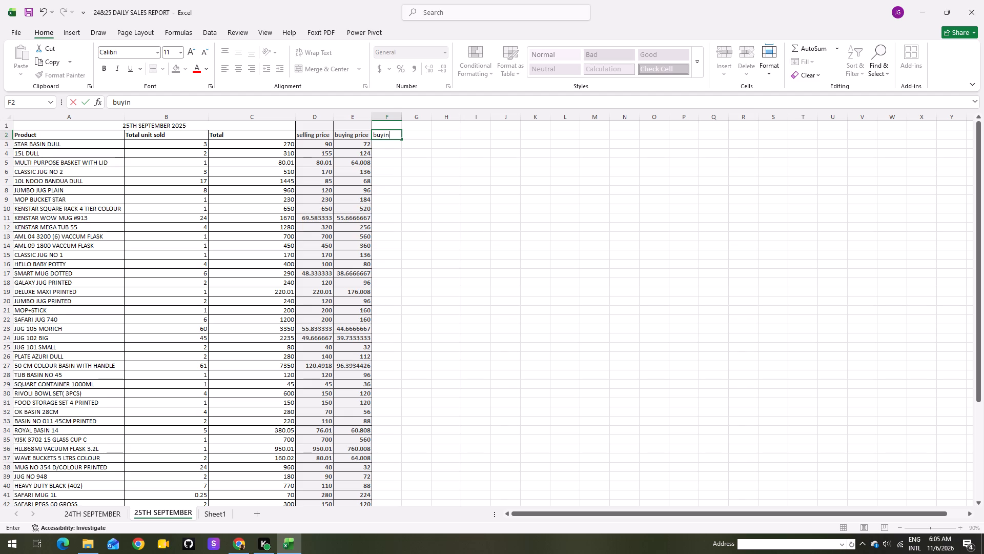
text(g)
key(space)
text(price sale)
key(Return)
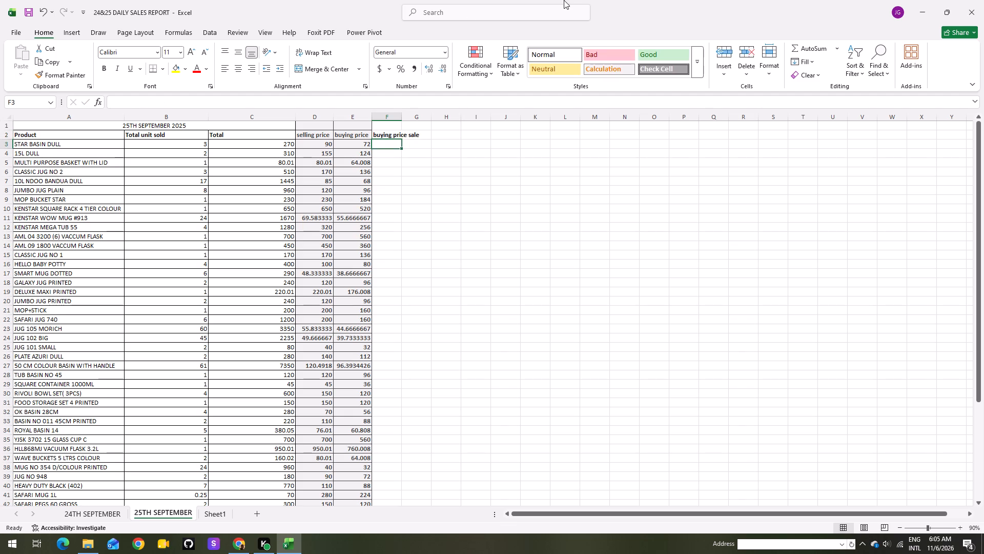
double_click(402, 117)
Calculate the STAR BASIN DULL buying price sale in F3 with the formula =E3*B3.
click(398, 144)
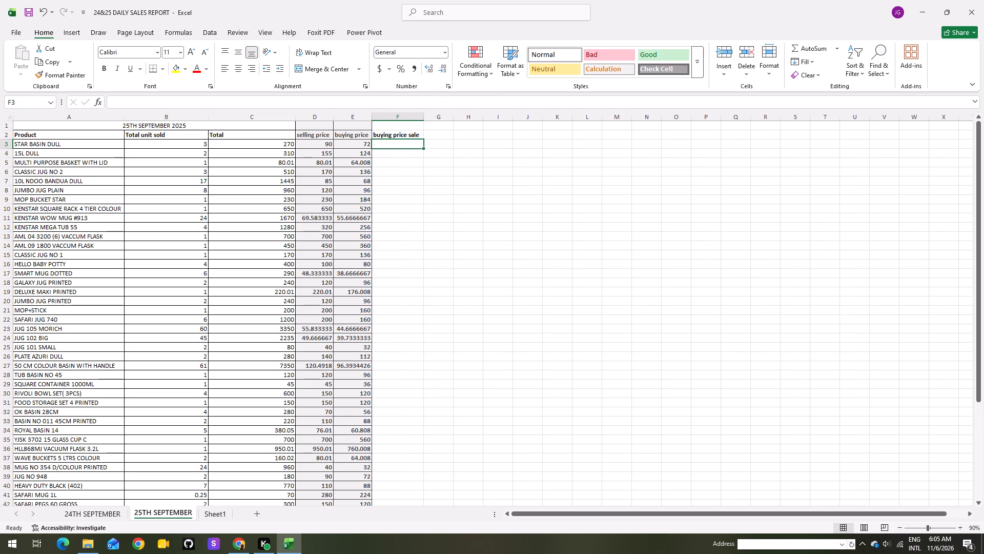
key(equal)
click(355, 143)
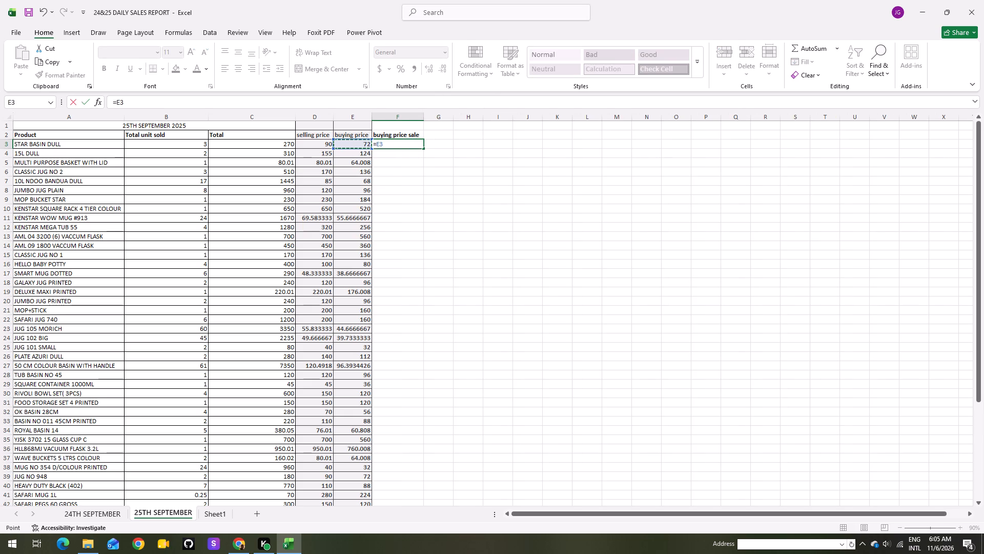
key(shift+asterisk)
click(206, 145)
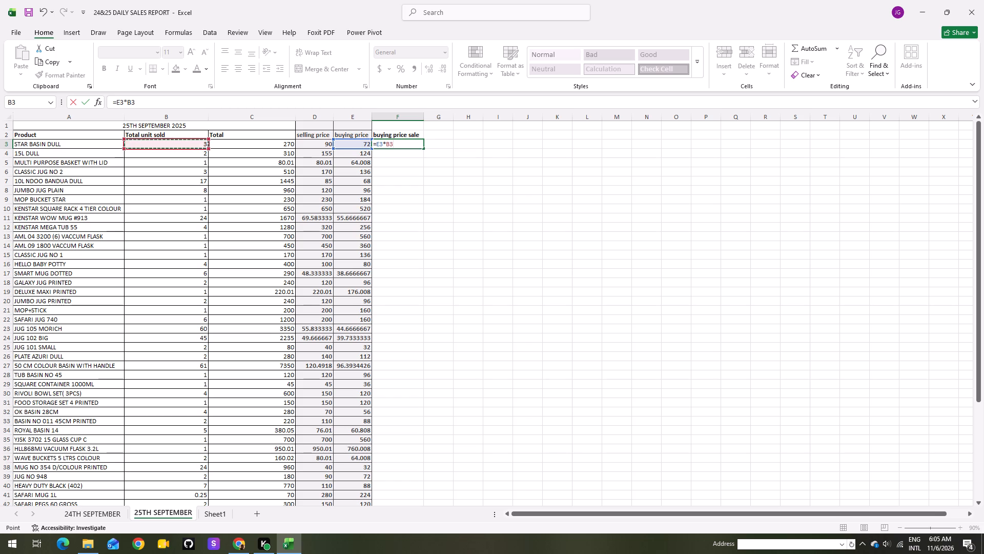
key(Return)
Fill the buying price sale formula from F3 down to F52, the NYOTA MKALI (STAR) row.
click(394, 142)
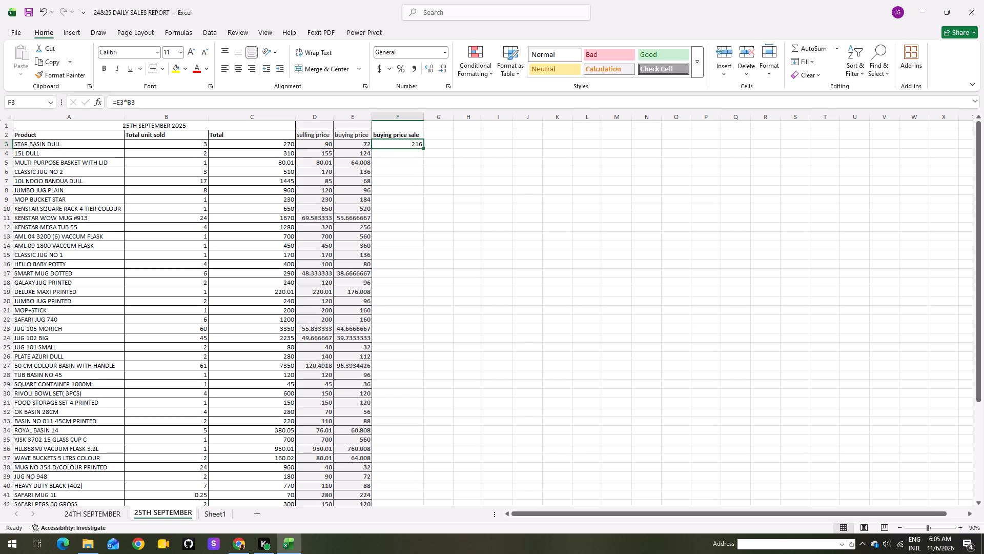
drag(423, 146, 421, 304)
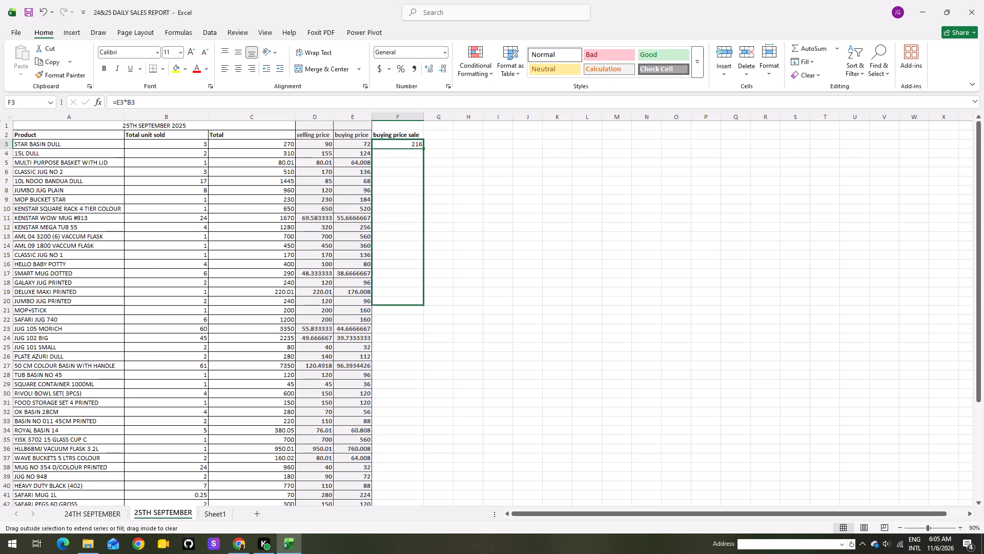
drag(421, 304, 414, 498)
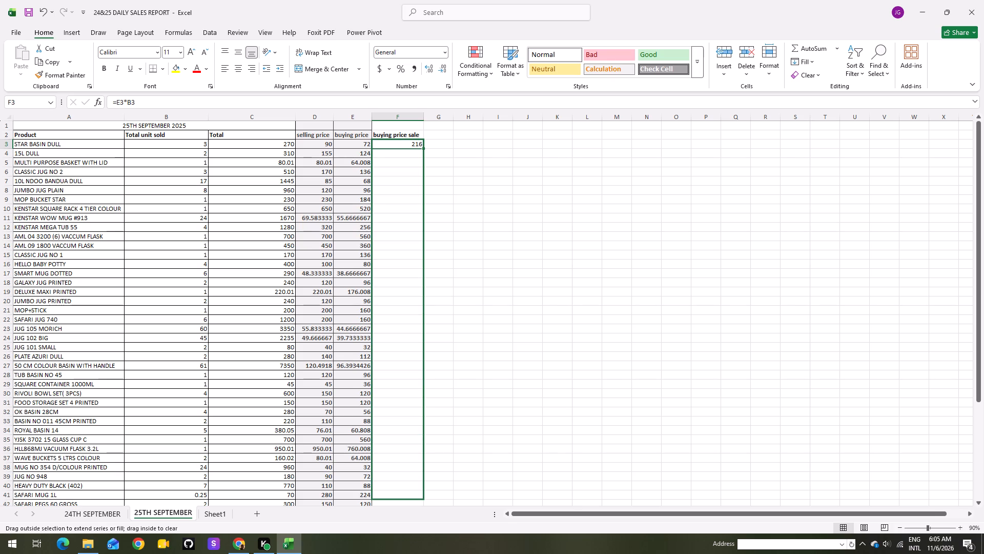
drag(414, 498, 418, 502)
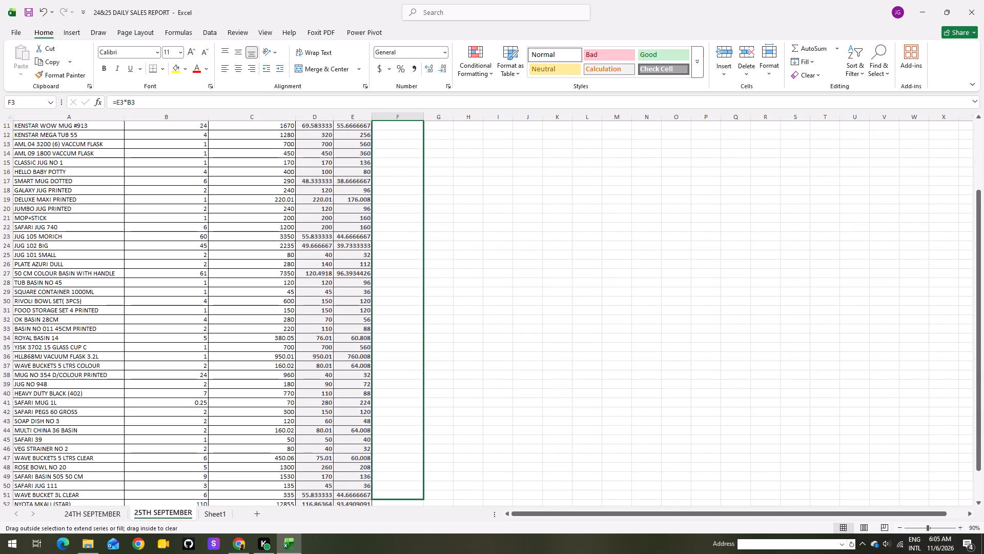
drag(418, 502, 414, 460)
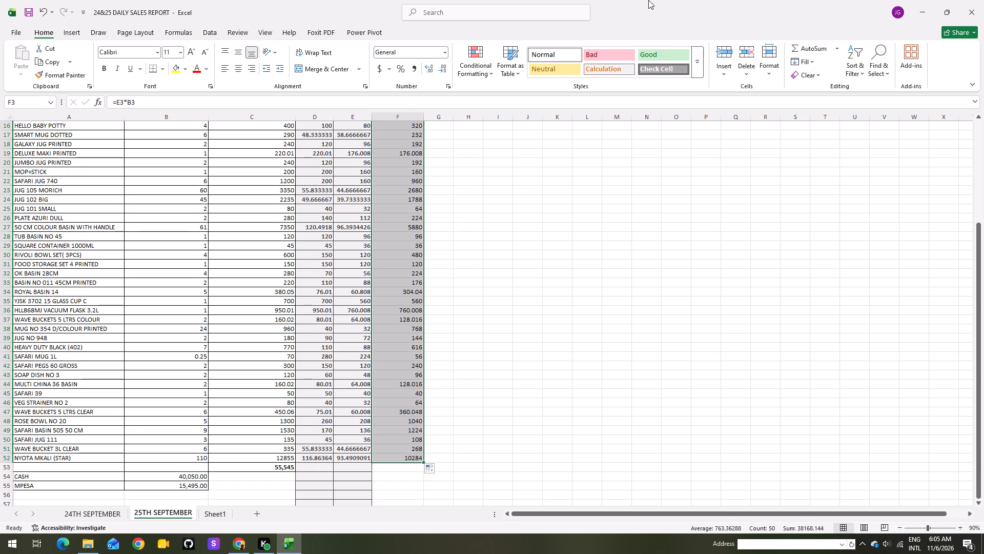
Total the buying price sale values F3 to F52 in F53 with AutoSum.
click(813, 47)
scroll(569, 112, down, 4)
scroll(494, 161, down, 2)
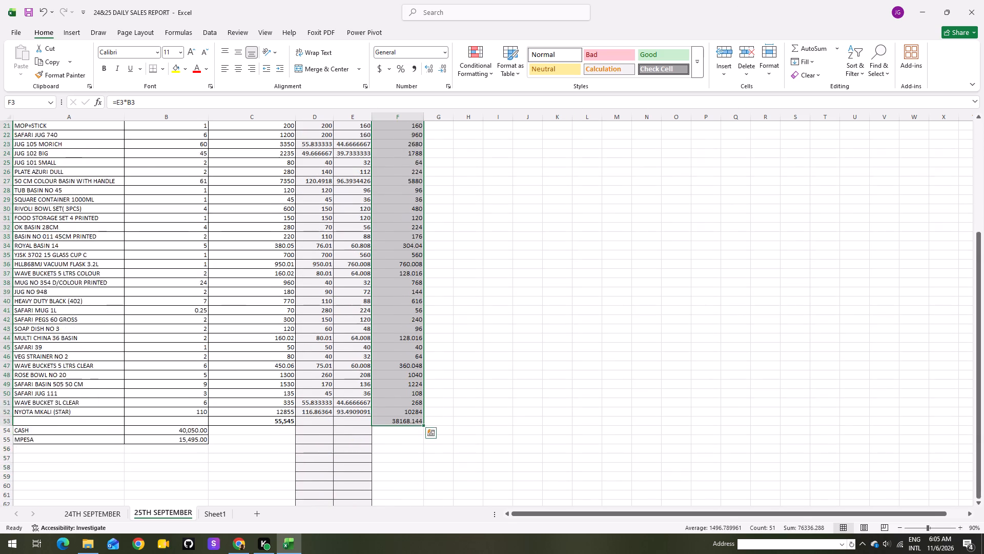
scroll(491, 164, down, 1)
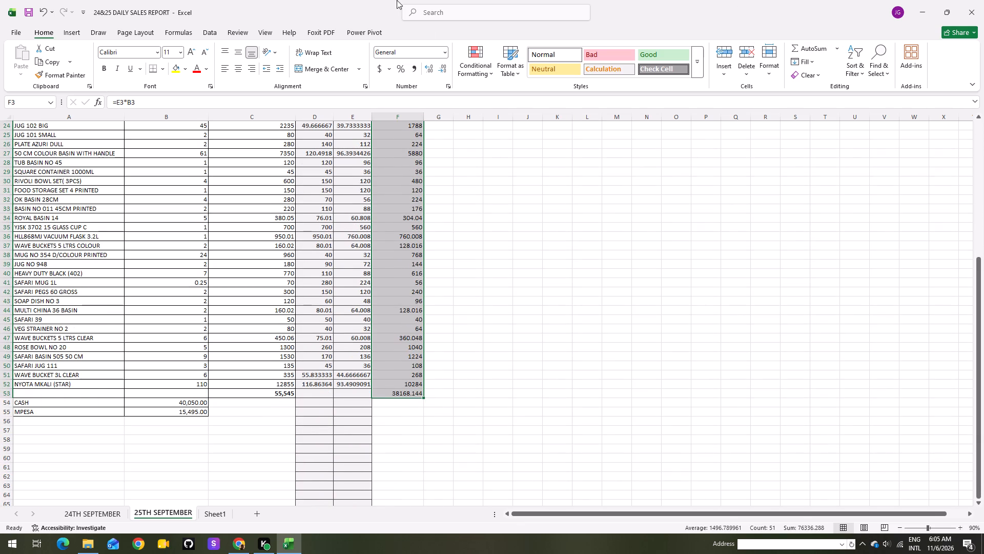
scroll(485, 216, down, 5)
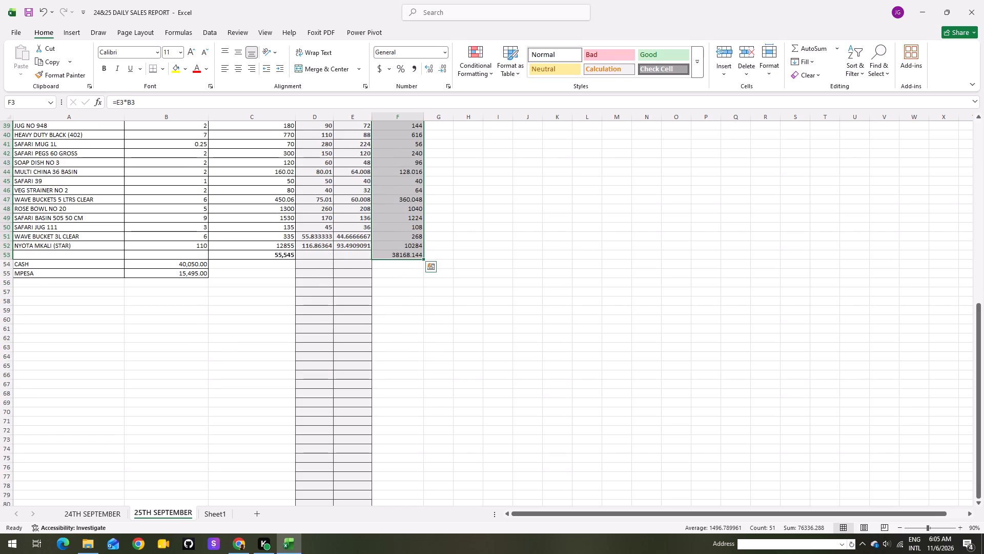
click(489, 266)
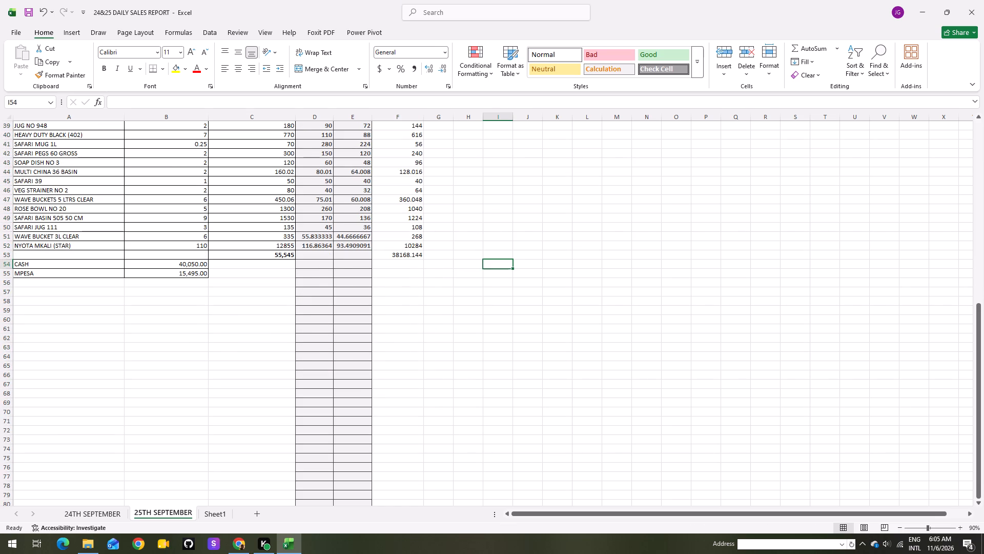
click(391, 296)
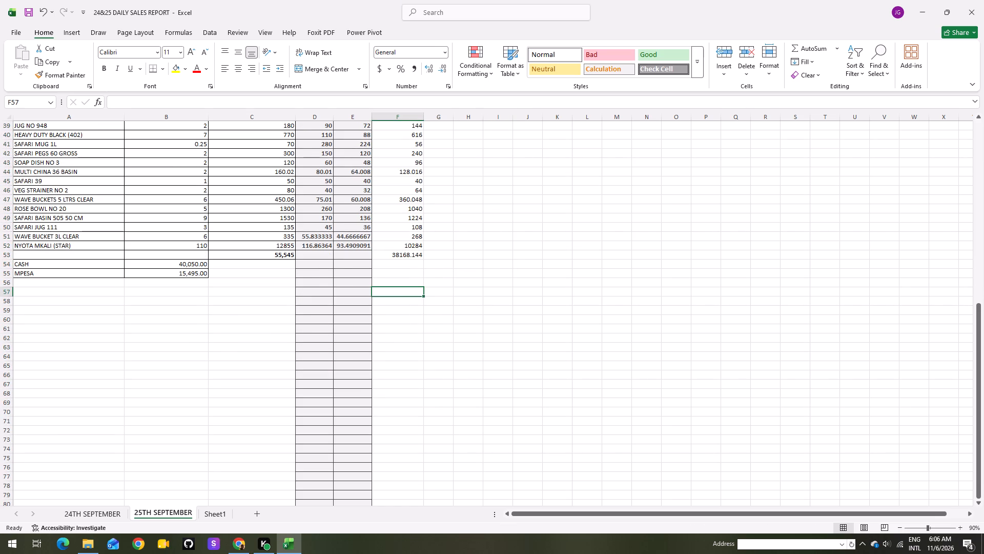
Label F57 "profit" and calculate the profit in G57 with the formula =C53-F53.
text(profit])
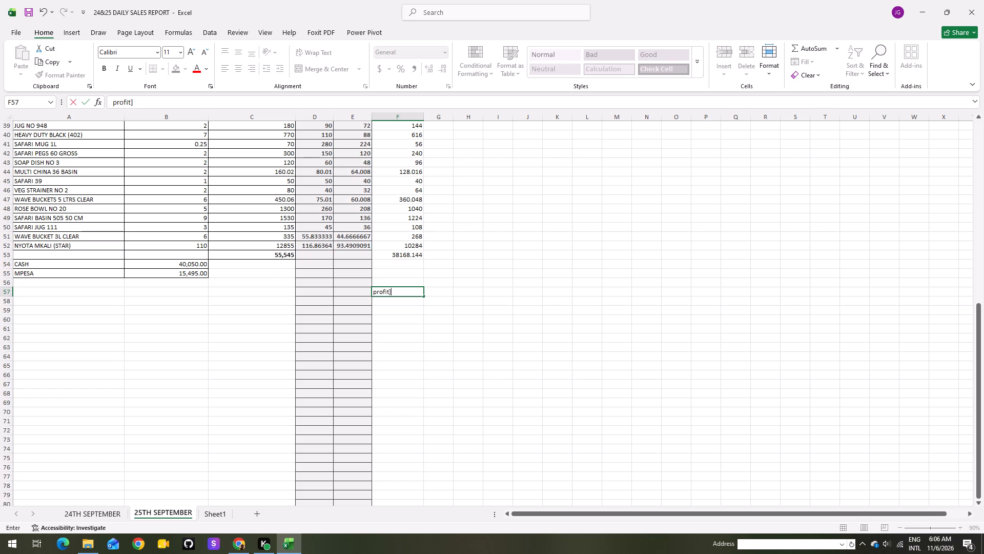
key(BackSpace)
key(Return)
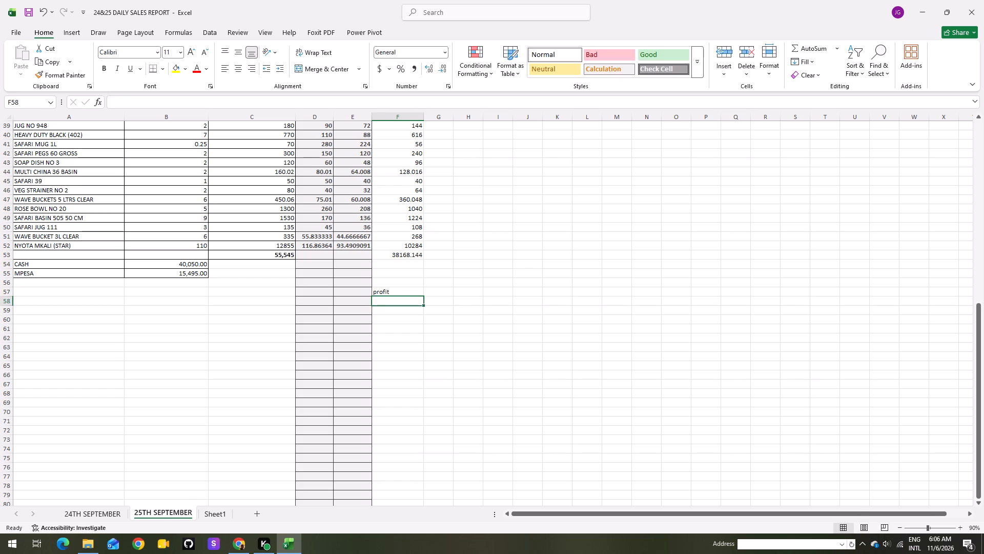
click(434, 294)
key(equal)
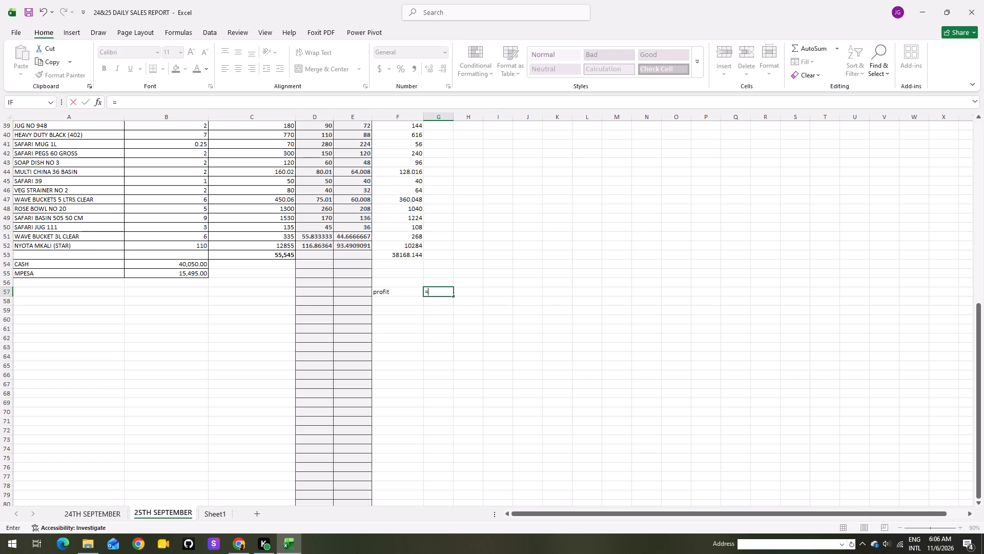
click(281, 256)
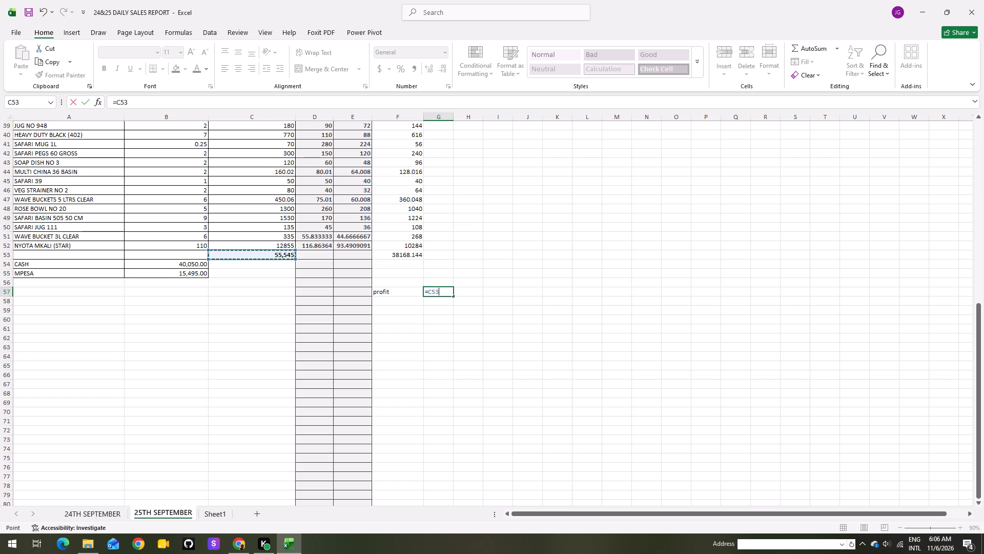
key(minus)
click(412, 255)
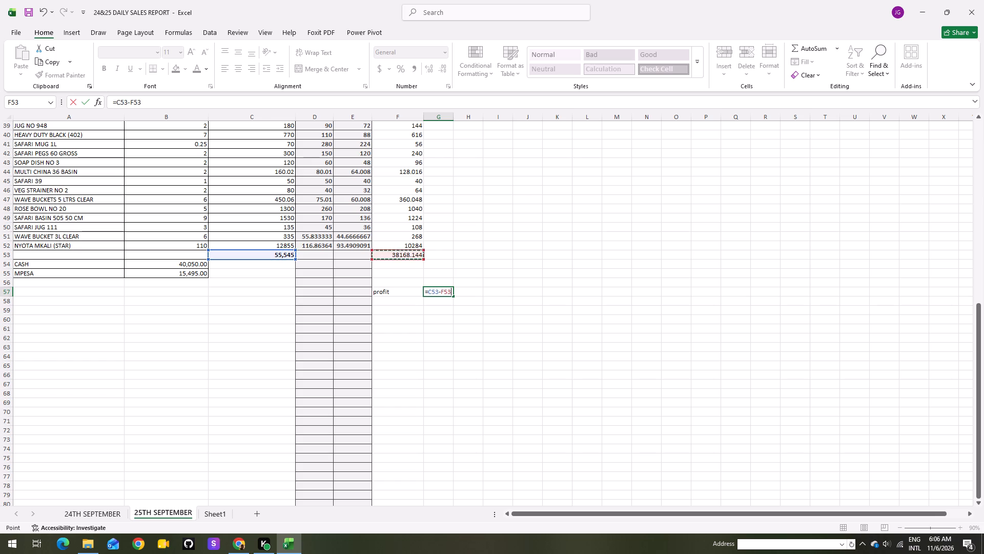
key(Return)
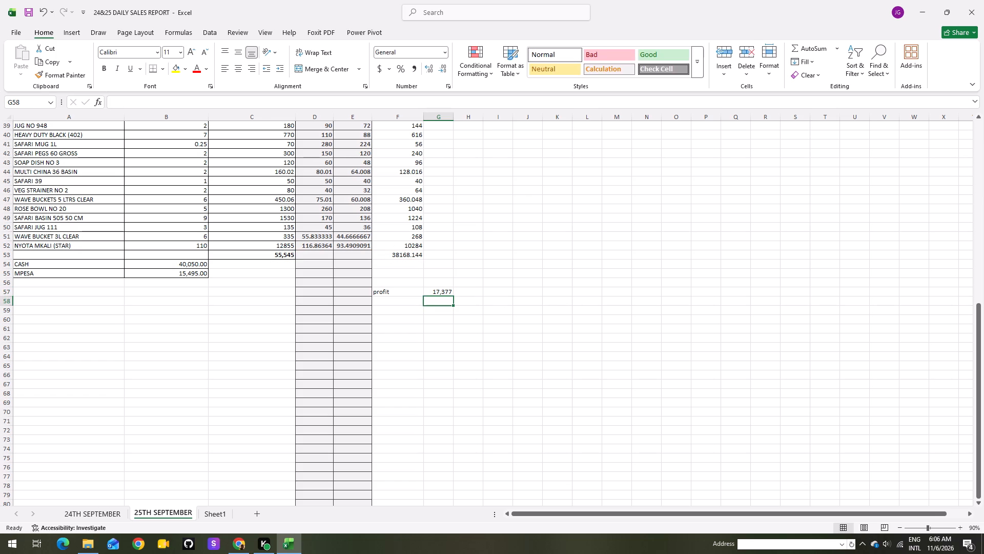
Switch to the 24TH SEPTEMBER sheet and look over its product list down to the Total row.
scroll(415, 284, up, 5)
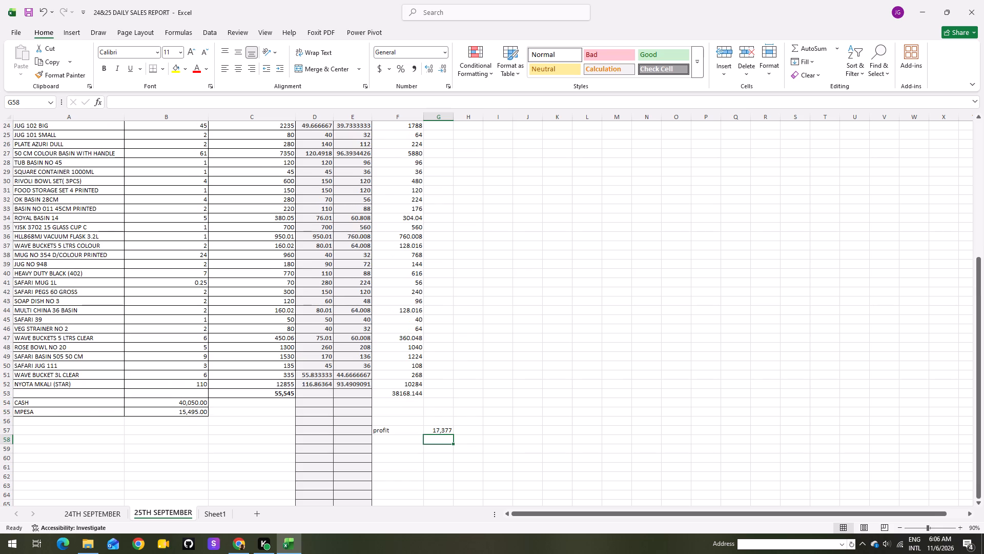
click(117, 516)
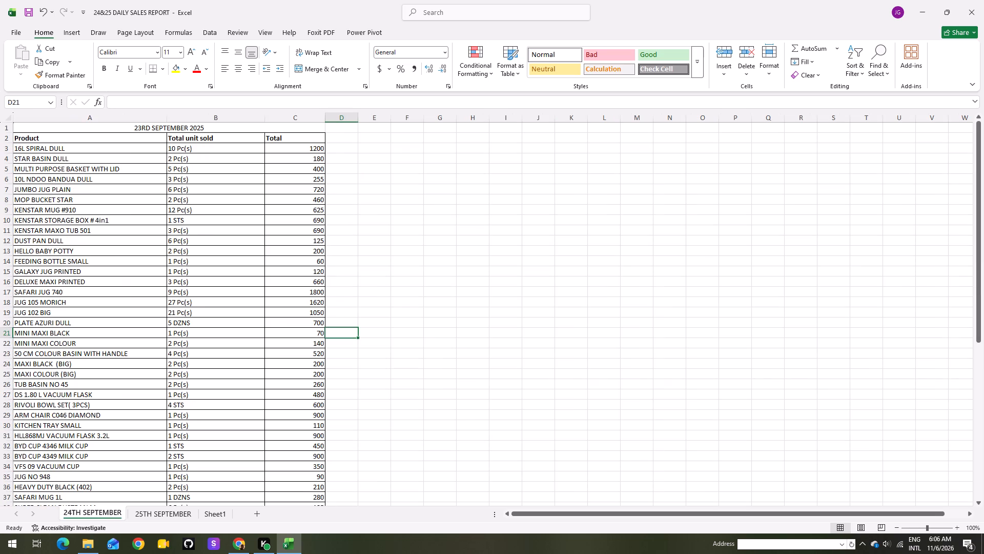
scroll(255, 289, down, 8)
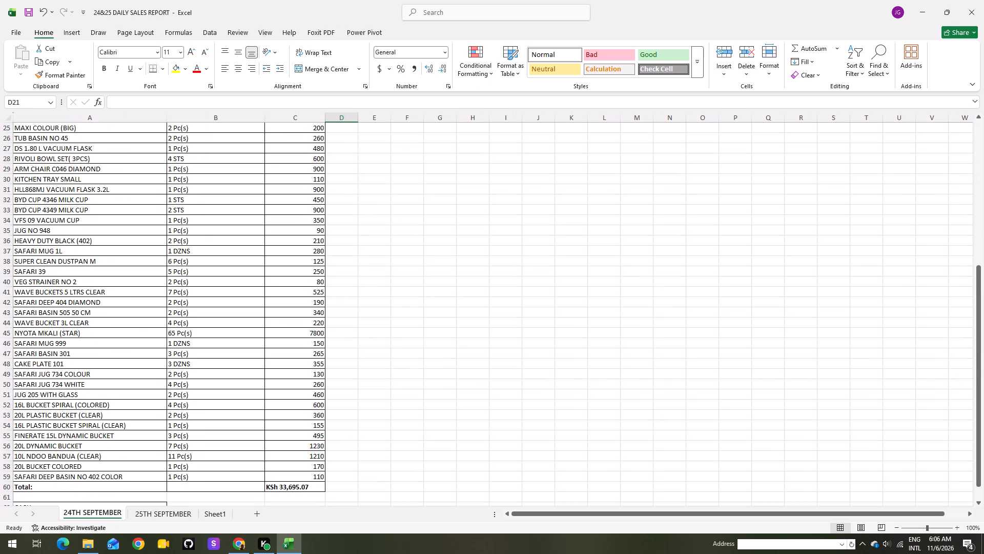
scroll(255, 292, up, 12)
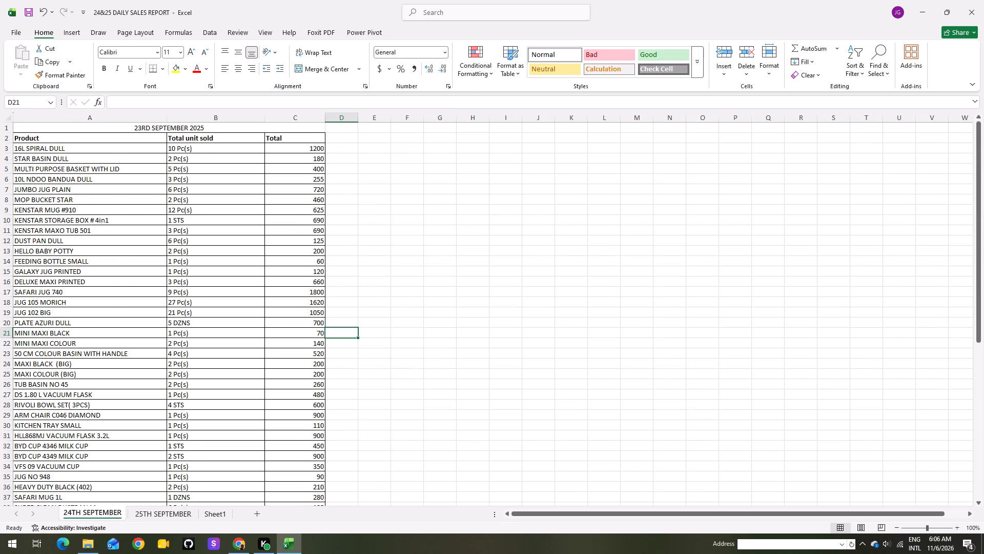
click(215, 517)
click(109, 518)
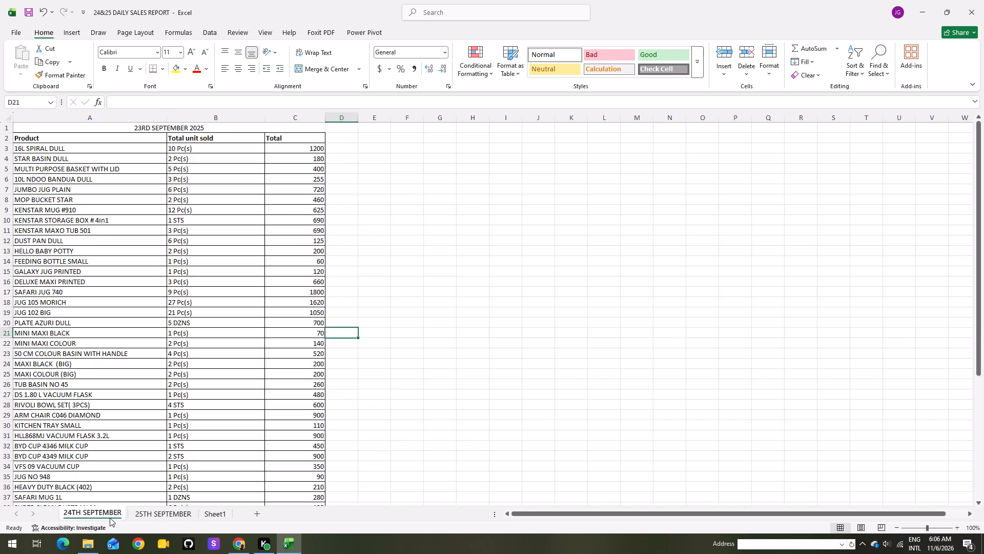
Replace the units sold in B3 to B8, 16L SPIRAL DULL to MOP BUCKET STAR, with plain numbers 10, 2, 5, 3, 6, 2.
click(198, 147)
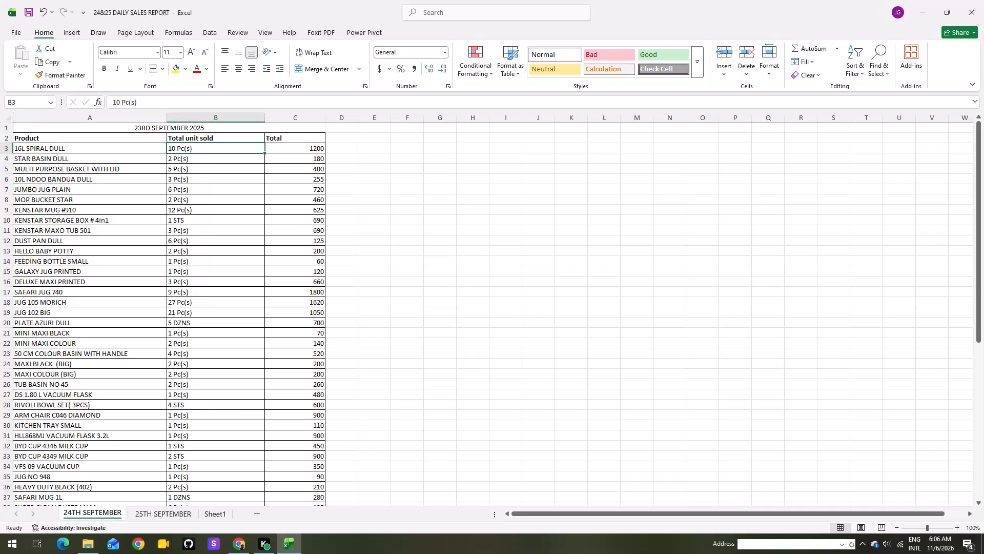
key(1)
key(0)
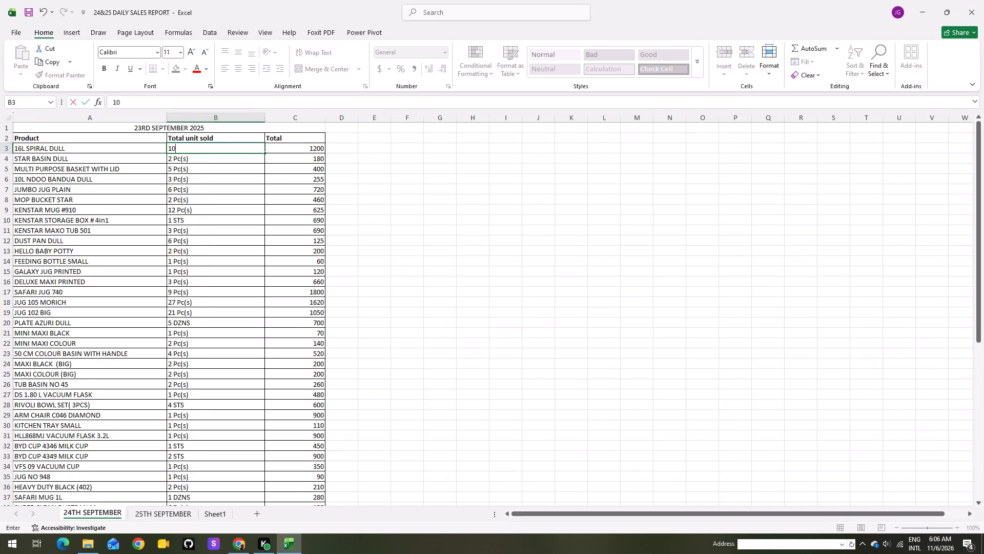
key(Return)
key(2)
key(Return)
key(5)
key(Return)
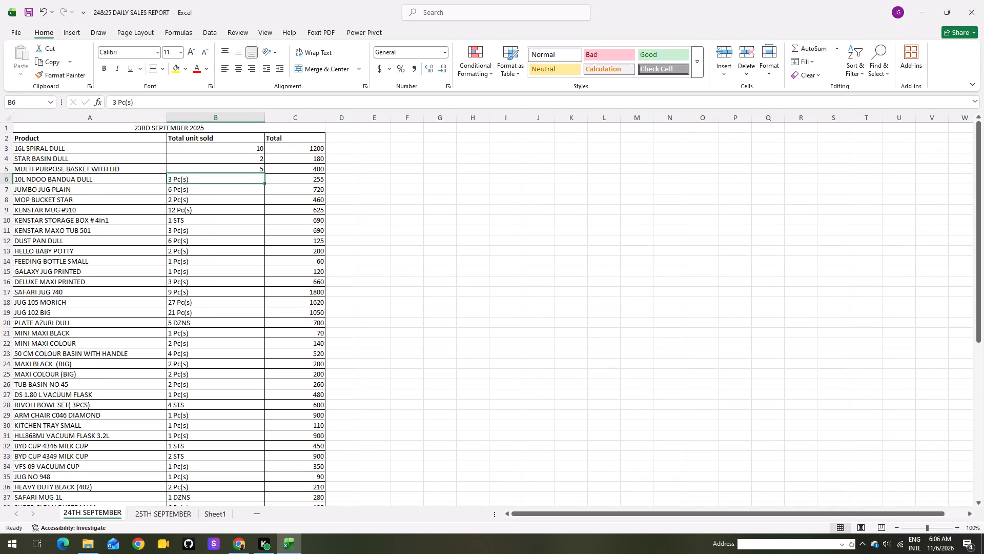
key(3)
key(Return)
key(6)
key(Return)
key(2)
key(Return)
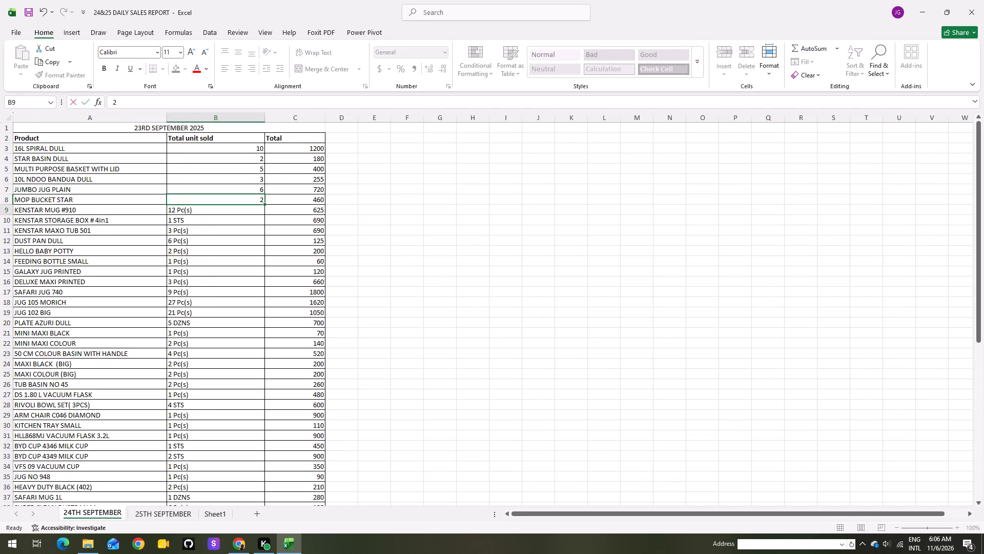
Enter the units sold in B9 to B15, KENSTAR MUG #910 to GALAXY JUG PRINTED, as plain numbers 12, 1, 3, 6, 2, 1, 1.
text(12)
key(Return)
key(1)
key(Return)
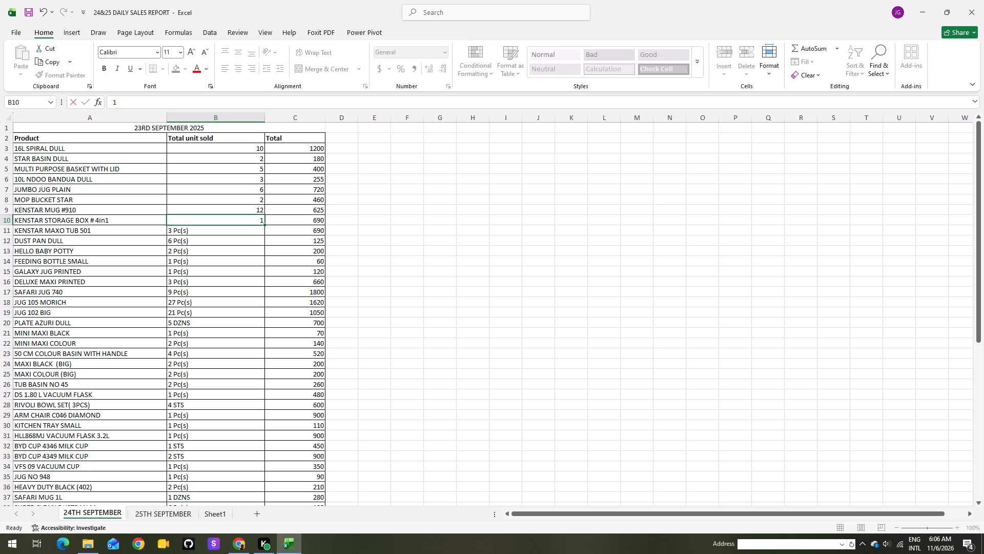
key(3)
key(Return)
key(6)
key(Return)
key(2)
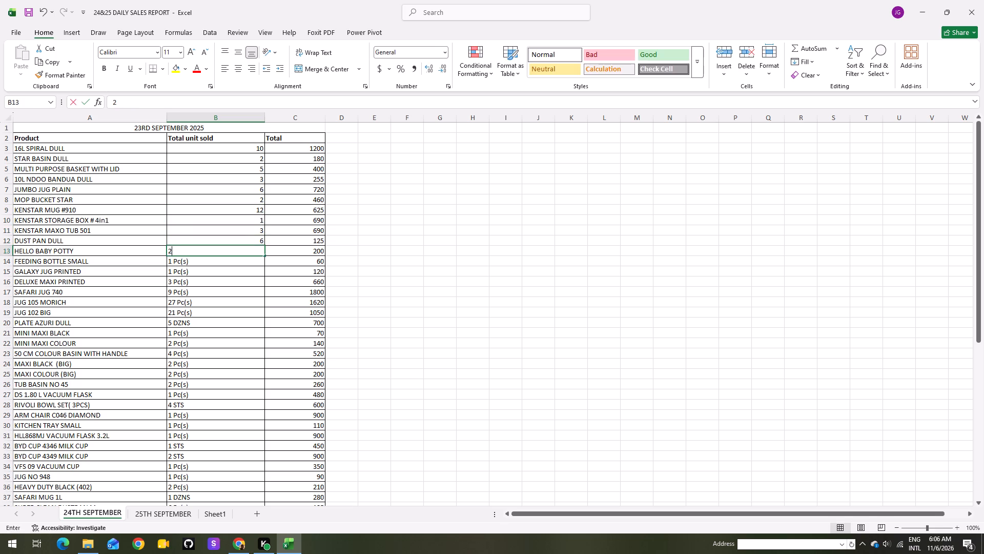
key(Return)
key(1)
key(Return)
key(1)
key(Return)
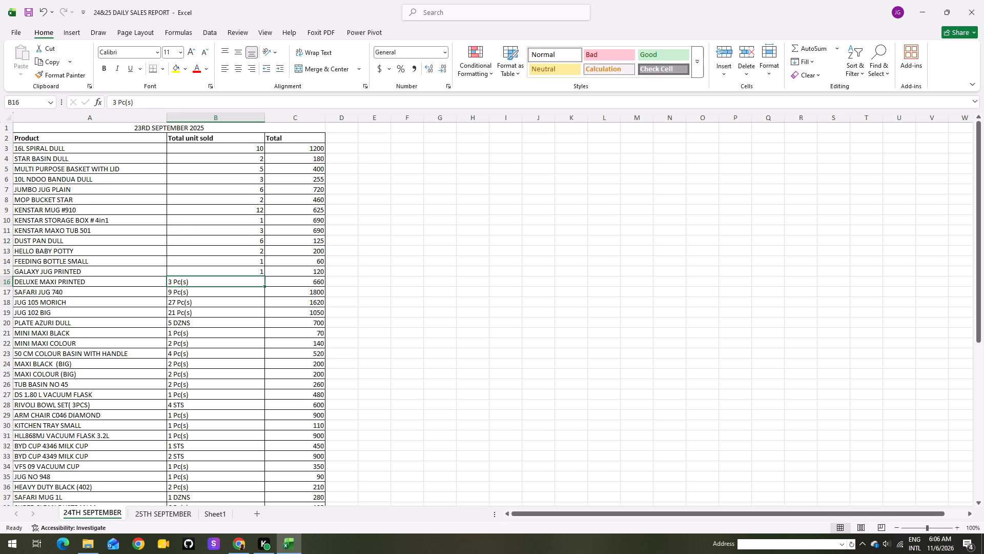
Enter the units sold in B16 to B21, DELUXE MAXI PRINTED to MINI MAXI BLACK, as plain numbers 3, 9, 27, 21, 5, 1.
key(3)
key(Return)
key(9)
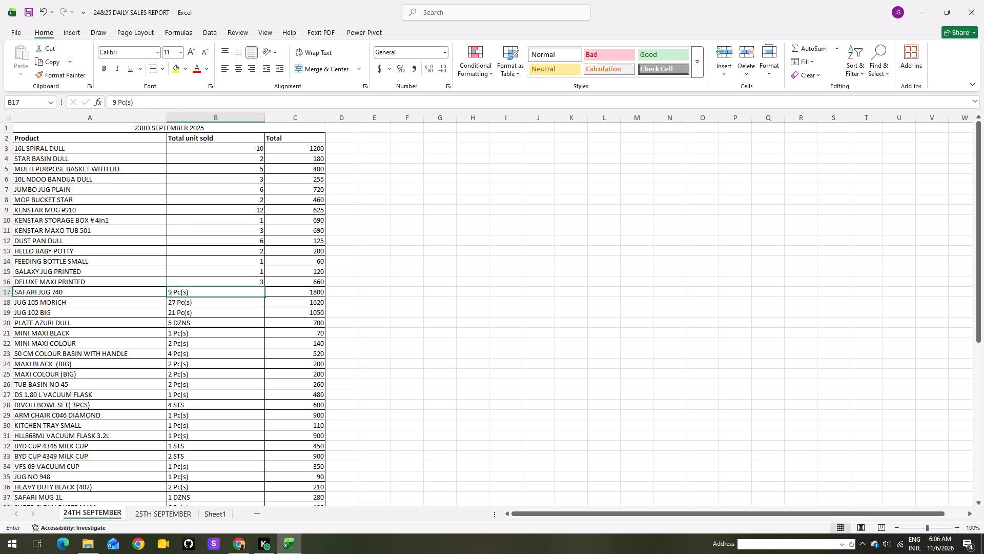
key(Return)
text(27)
key(Return)
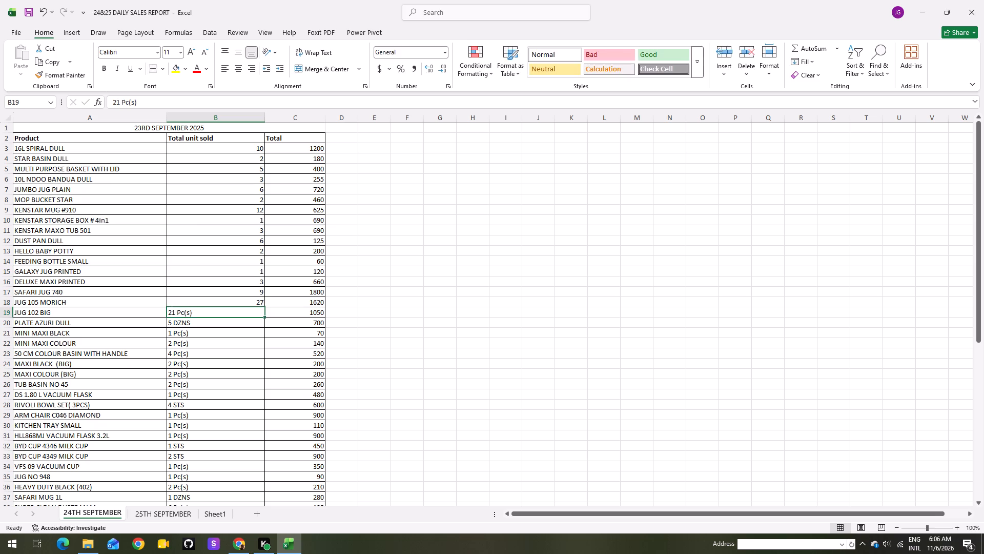
text(21)
key(Return)
key(5)
key(Return)
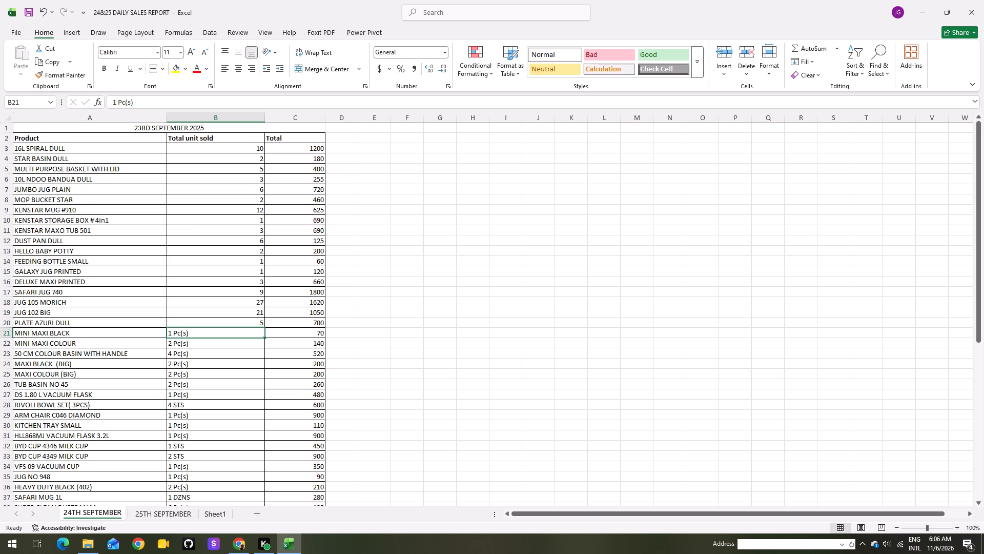
key(1)
key(Return)
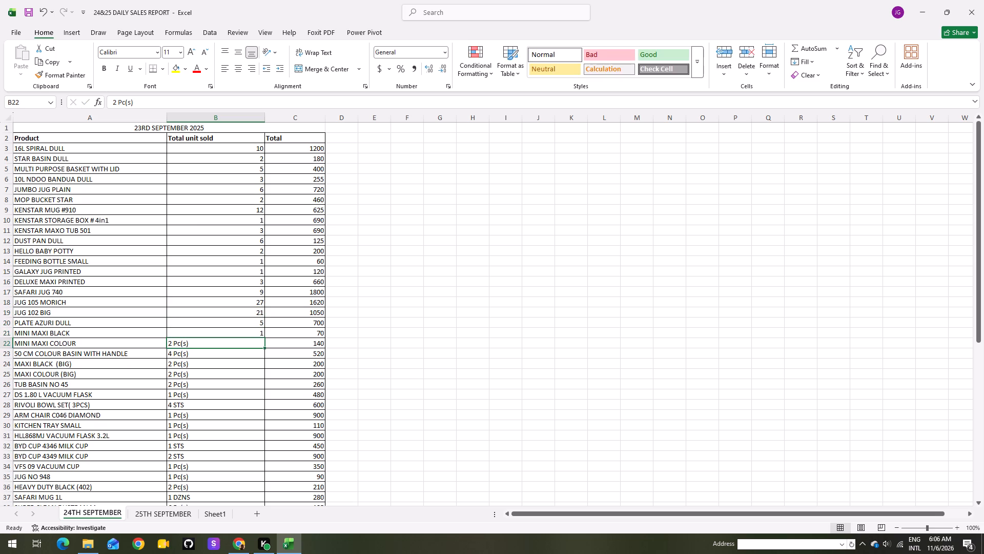
Replace the units sold in B22 to B28, from MINI MAXI COLOUR, with plain numbers 2, 4, 2, 2, 2, 1, 4.
key(2)
key(Return)
key(4)
key(Return)
key(2)
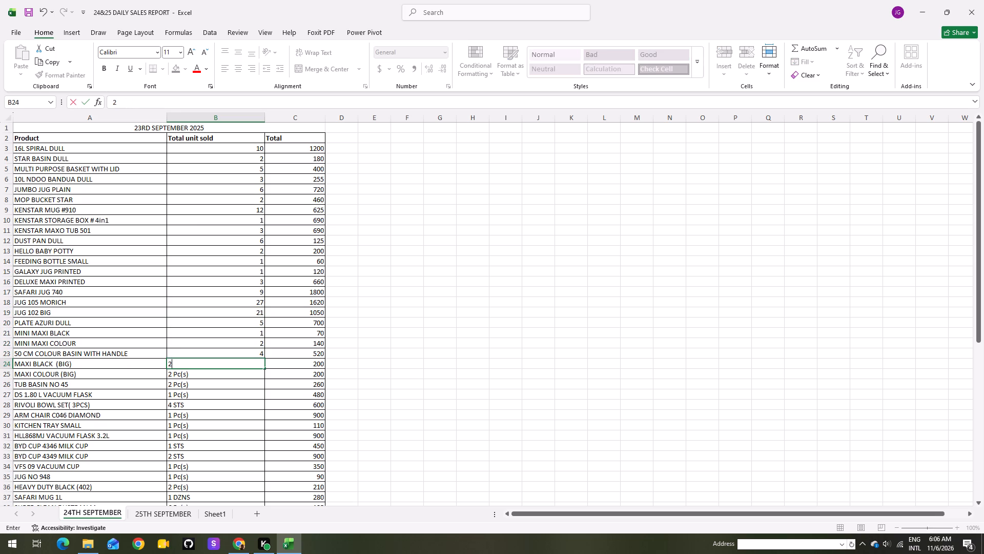
key(Return)
key(2)
key(Return)
key(2)
key(Return)
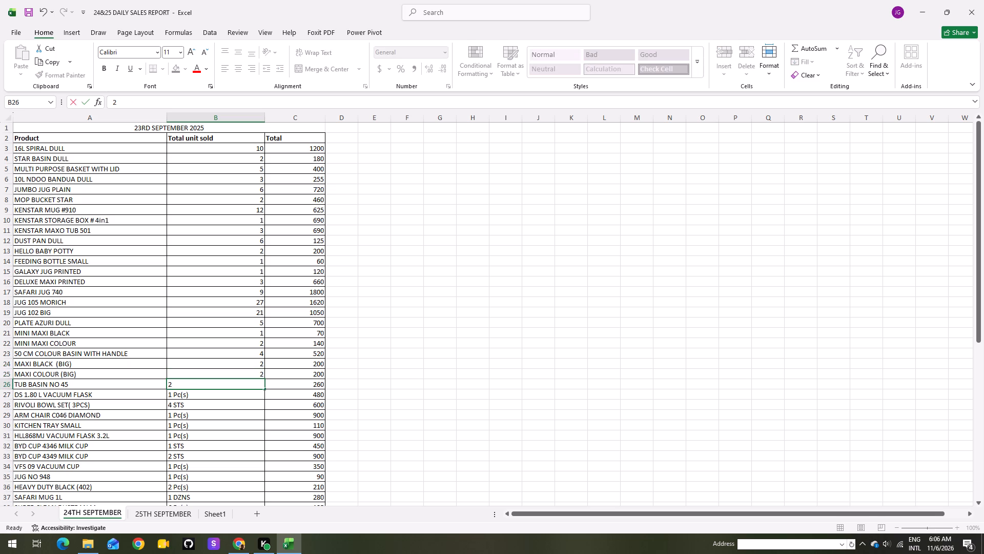
key(1)
key(Return)
key(4)
key(Return)
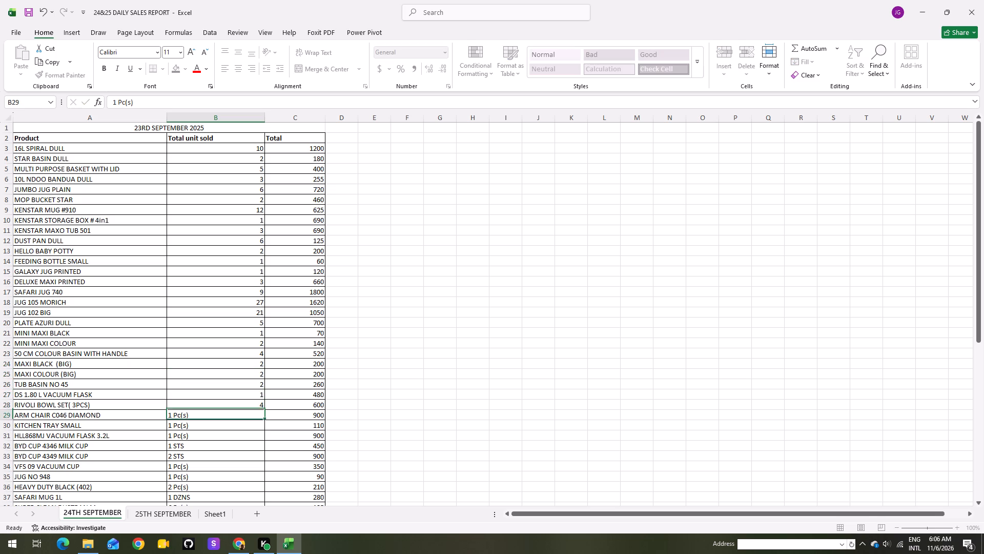
Replace the units sold in B29 to B34, from ARM CHAIR C046 DIAMOND, with plain numbers 1, 1, 1, 1, 2, 1.
key(1)
key(Return)
key(1)
key(Return)
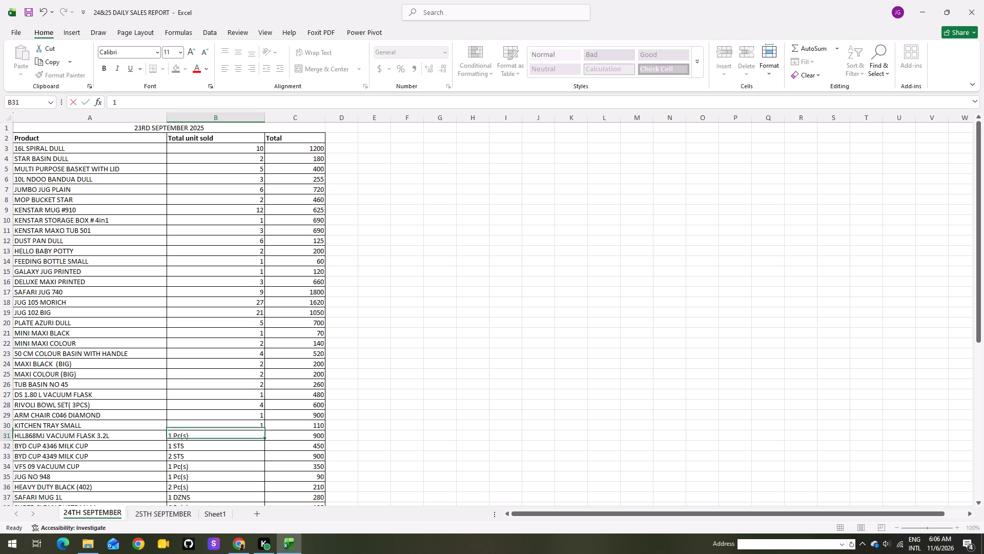
key(1)
key(Return)
key(1)
key(Return)
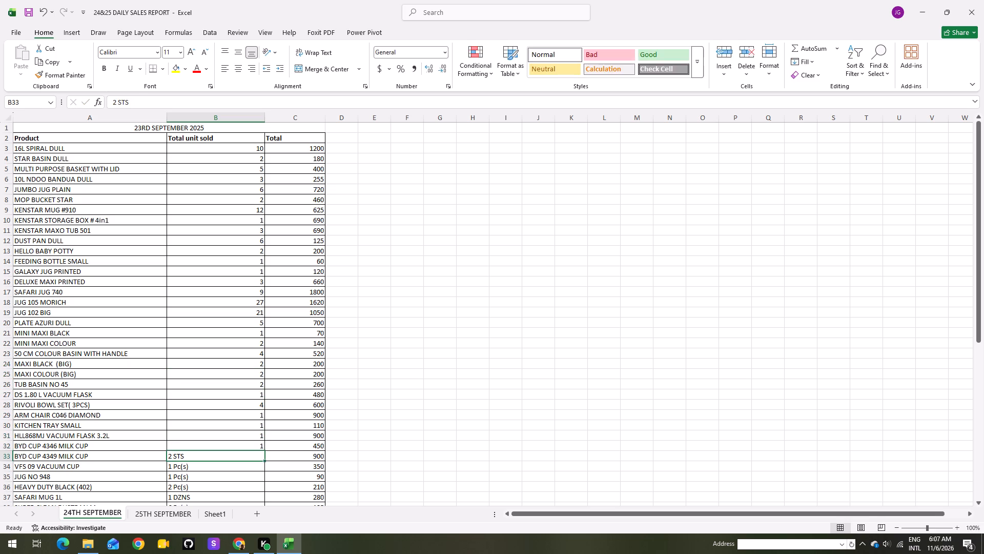
key(2)
key(Return)
key(1)
key(Return)
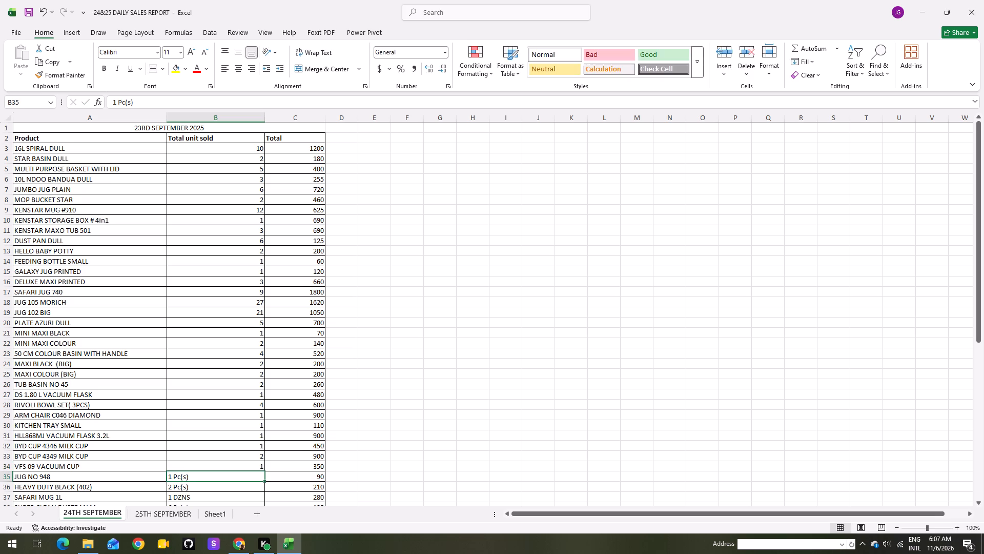
Replace the units sold in B35 to B41, from JUG NO 948, with plain numbers 1, 2, 1, 6, 5, 2, 7.
key(1)
key(Return)
key(2)
key(Return)
key(1)
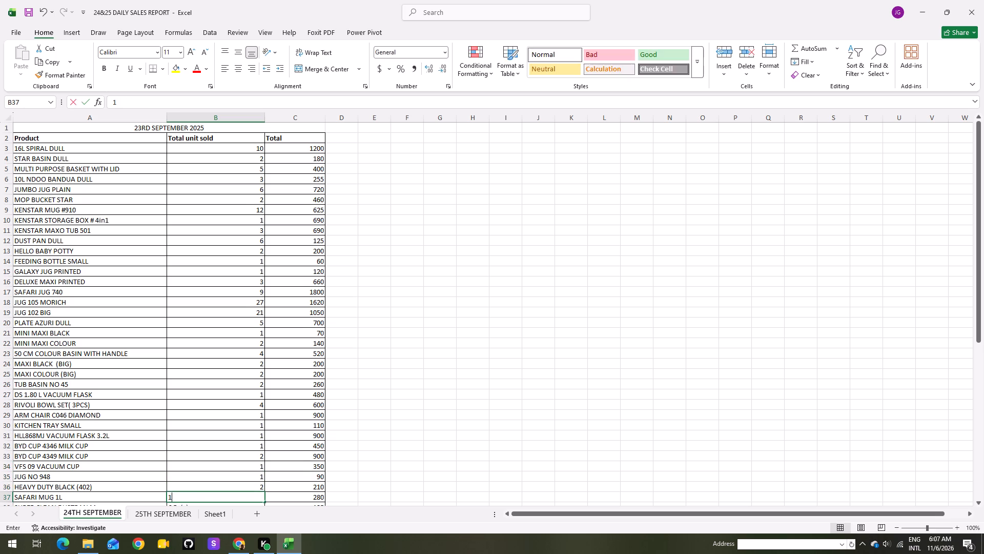
key(Return)
key(6)
key(Return)
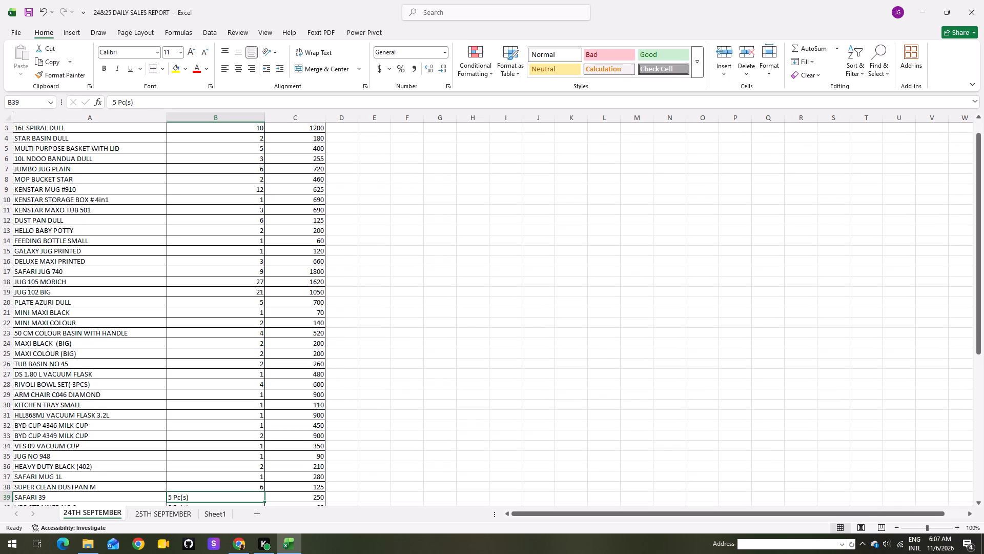
key(5)
key(Return)
key(2)
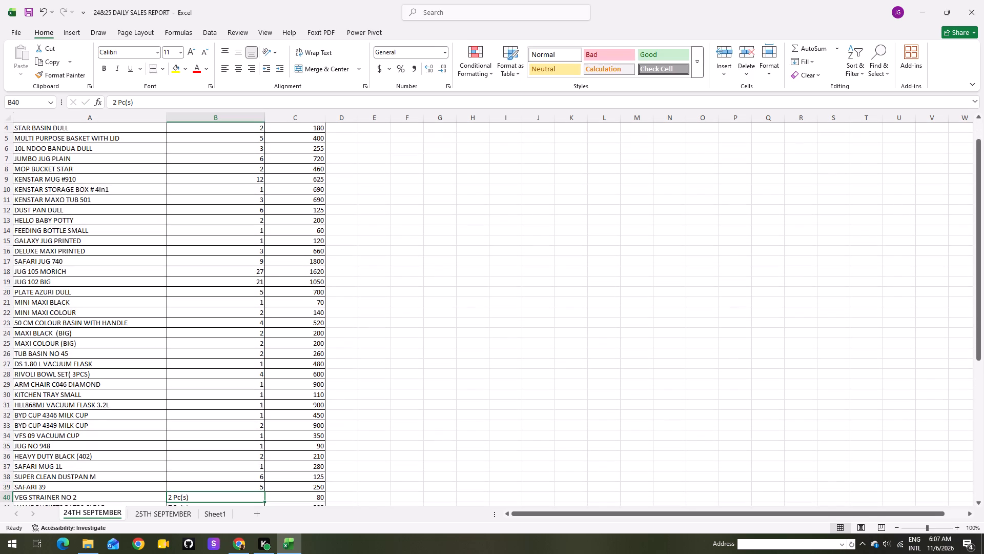
key(Return)
key(7)
key(Return)
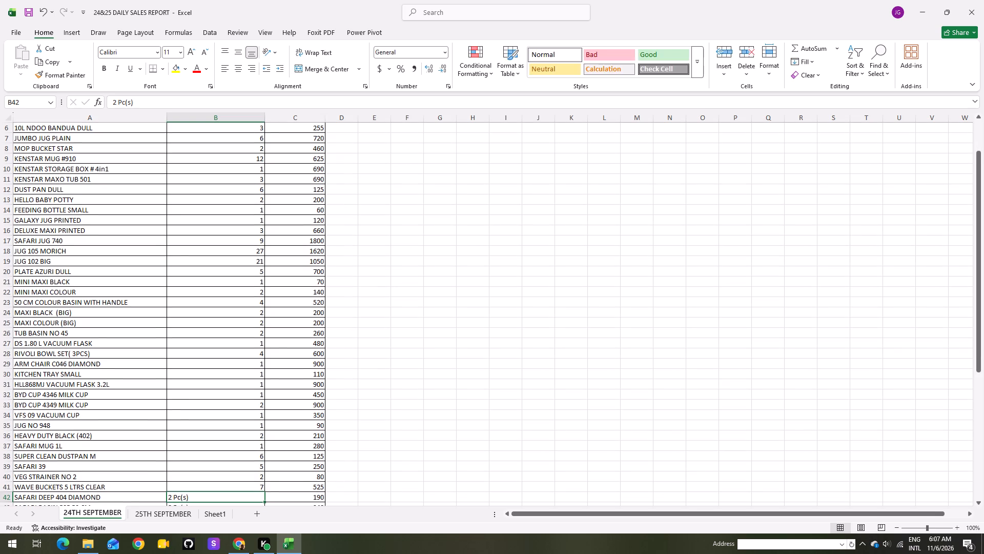
Replace the units sold in B42 to B48, from SAFARI DEEP 404 DIAMOND, with plain numbers 2, 2, 4, 65, 1, 3, 3.
key(2)
key(Return)
key(2)
key(Return)
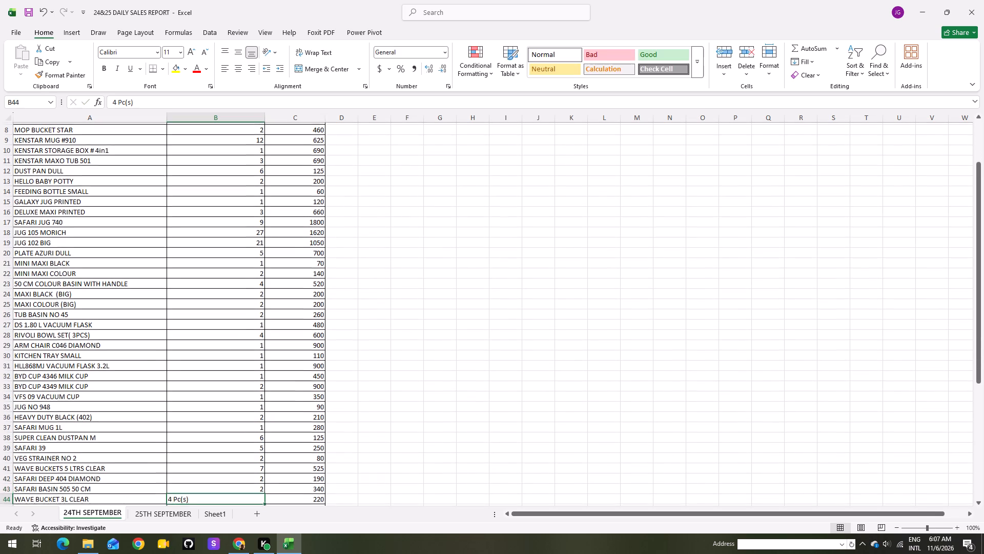
key(4)
key(Return)
text(65)
key(Return)
key(1)
key(Return)
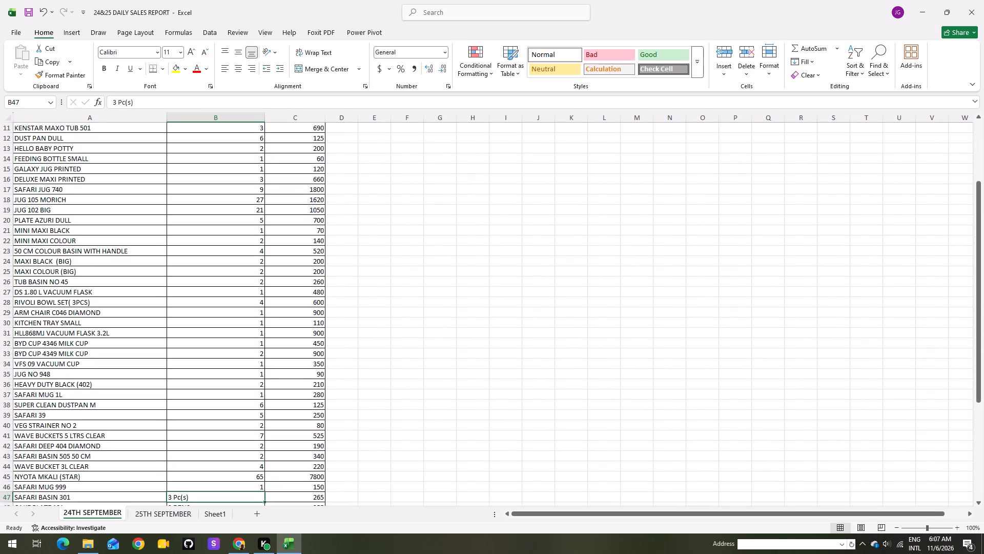
key(3)
key(Return)
key(3)
key(Return)
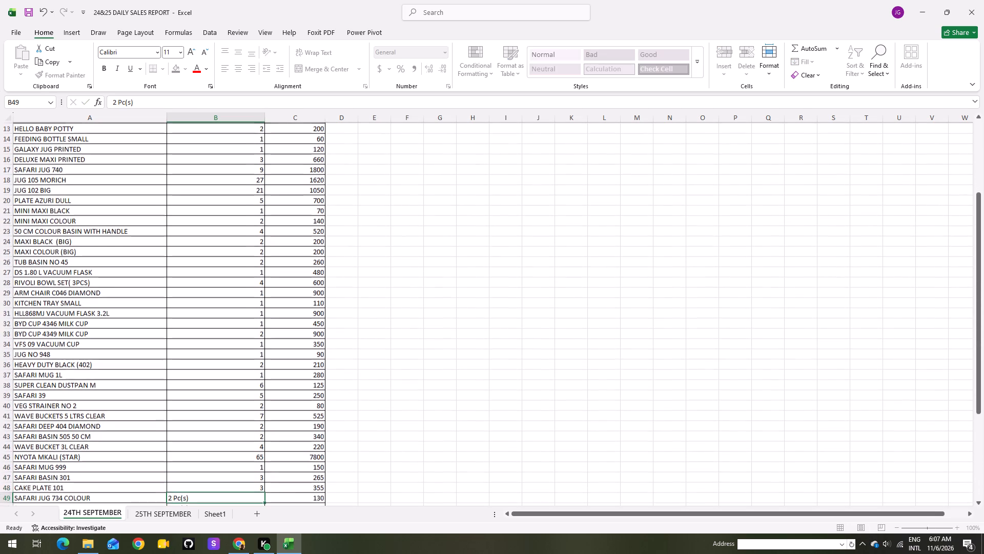
Replace the units sold in B49 to B53, from SAFARI JUG 734 COLOUR, with plain numbers 2, 4, 2, 4, 2.
key(2)
key(Return)
key(4)
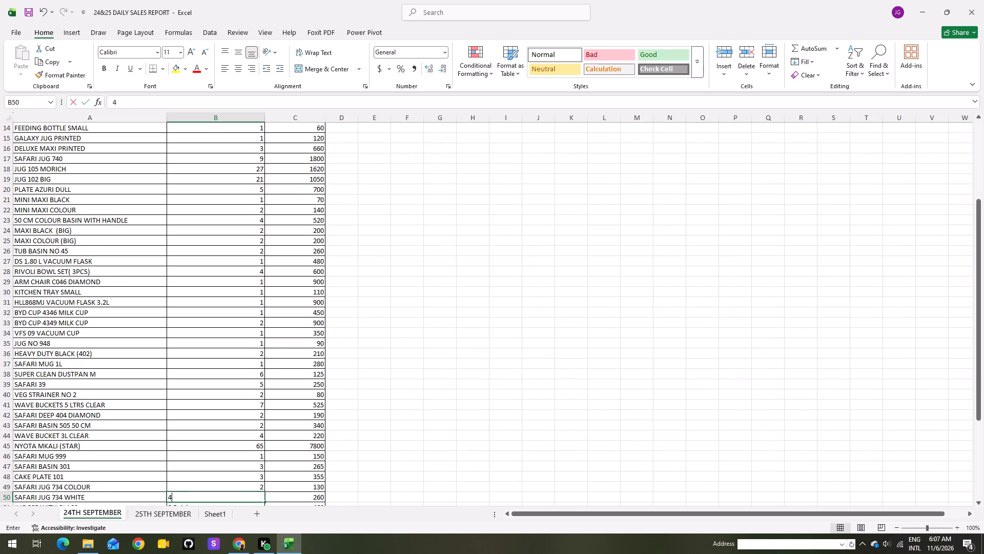
key(Return)
key(2)
key(Return)
key(4)
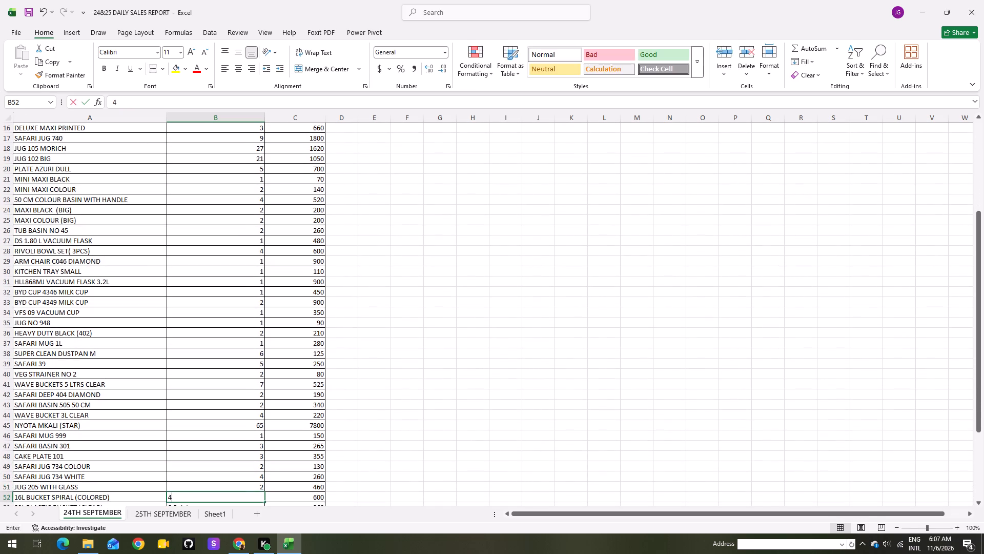
key(Return)
key(2)
key(Return)
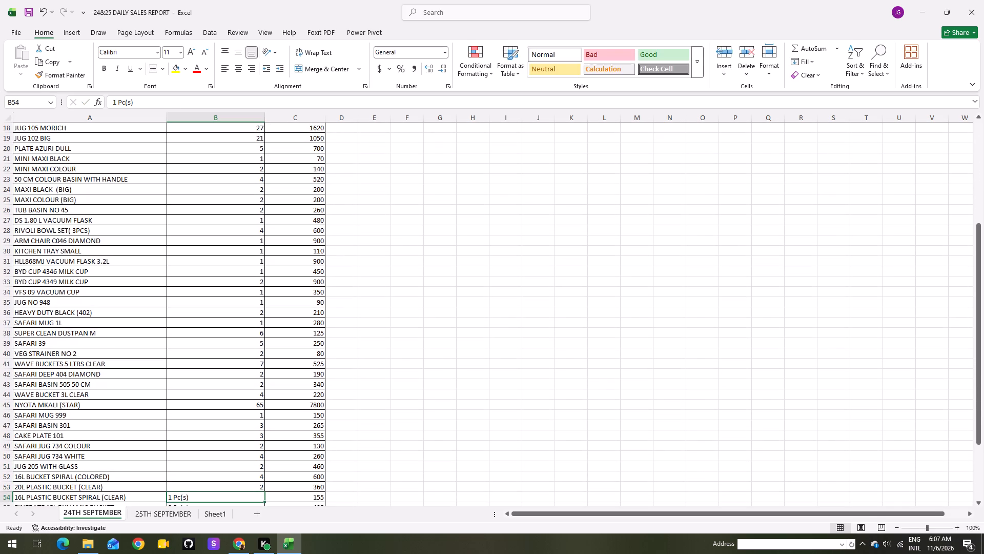
Replace the units sold in B54 to B59, from 16L PLASTIC BUCKET SPIRAL (CLEAR), with plain numbers 1, 3, 7, 11, 1, 1.
key(1)
key(Return)
key(3)
key(Return)
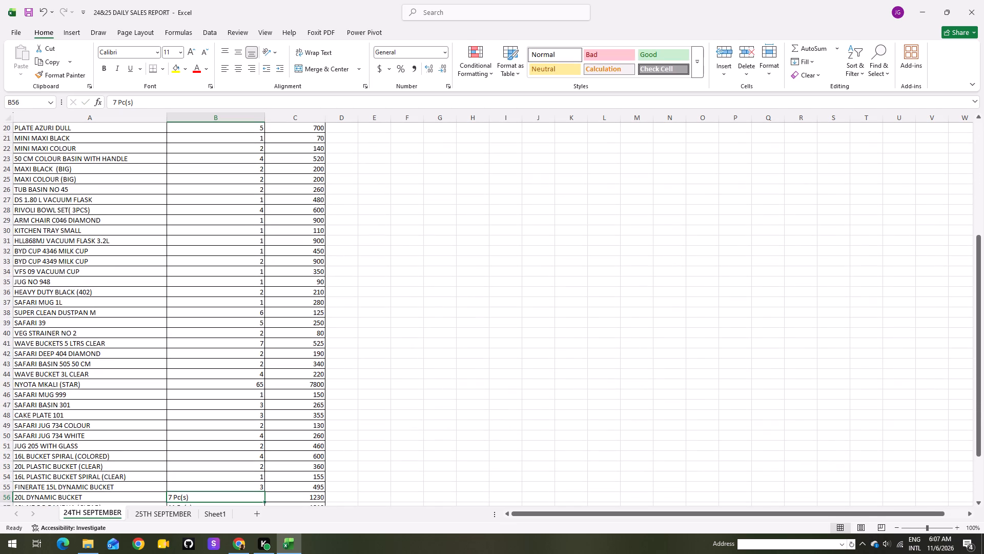
key(7)
key(Return)
text(11)
key(Return)
key(1)
key(Return)
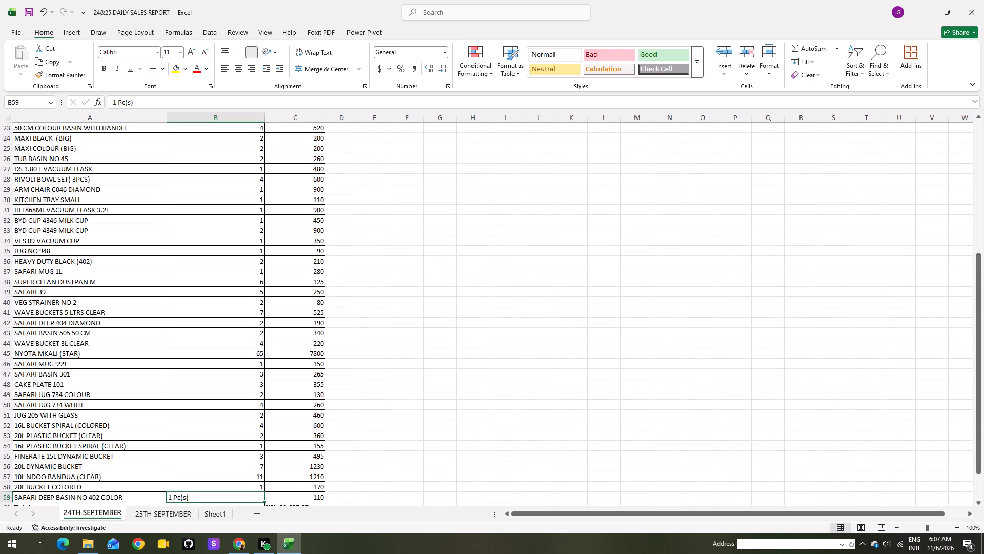
key(2)
key(BackSpace)
key(1)
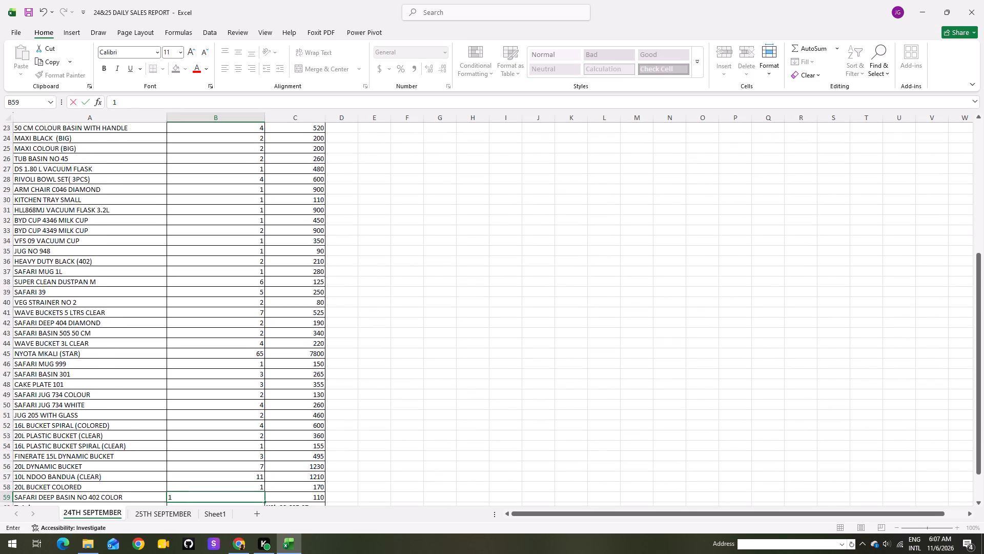
key(Return)
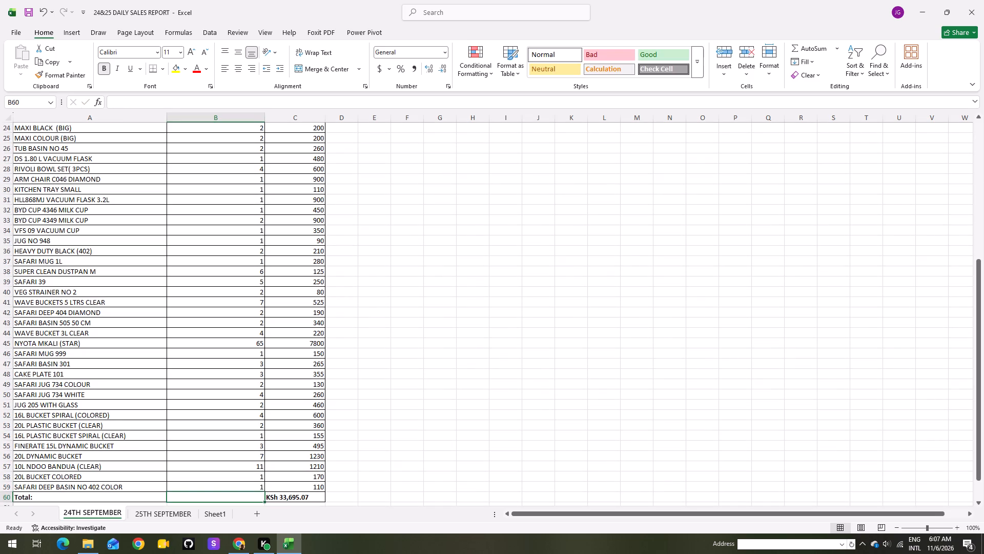
Add the heading "selling price" in D2, beside Total, and fit column D's width to it.
click(376, 380)
scroll(270, 250, up, 13)
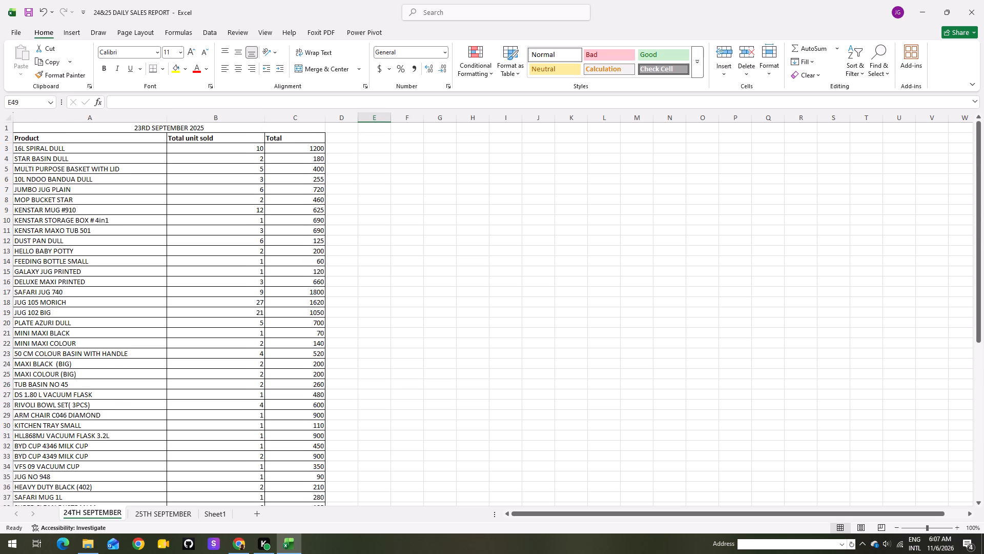
click(347, 136)
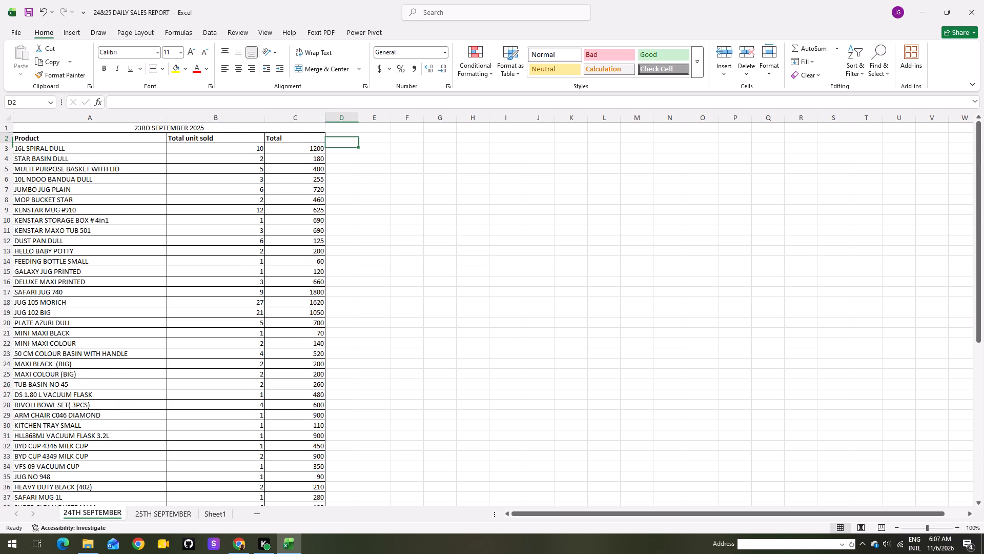
text(se)
text(lling price])
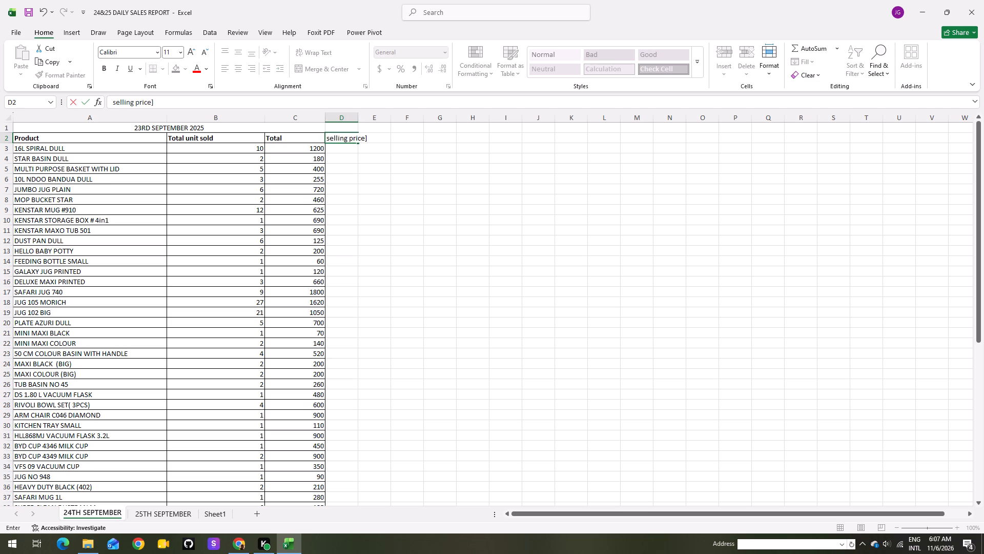
key(BackSpace)
key(Return)
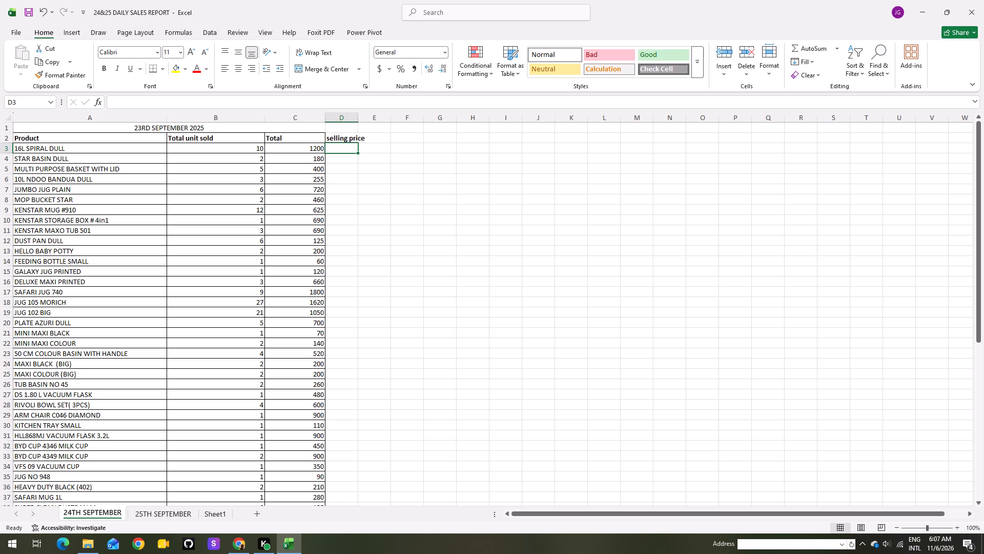
double_click(357, 120)
Calculate each product's selling price by entering =C3/B3 in D3 and filling it down to D59.
click(336, 149)
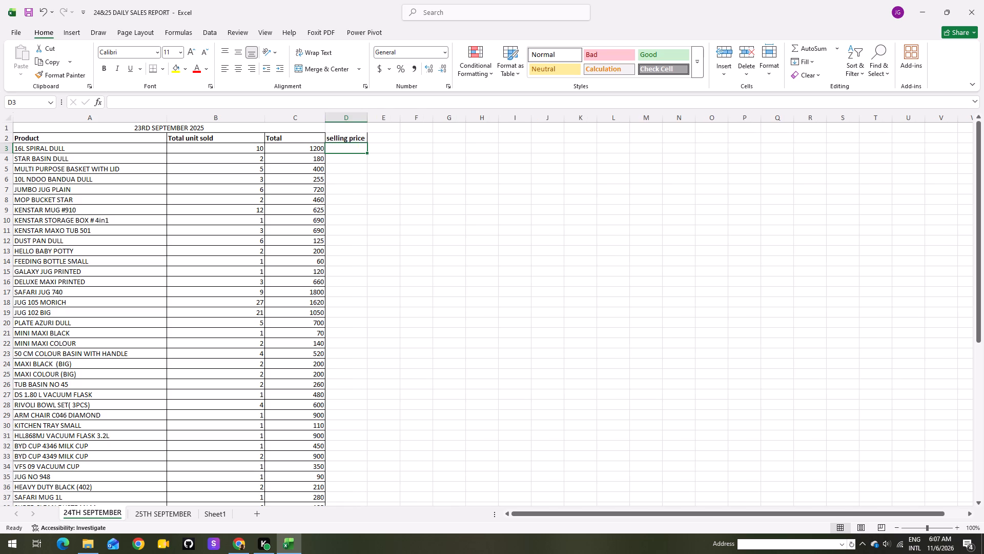
key(equal)
click(314, 150)
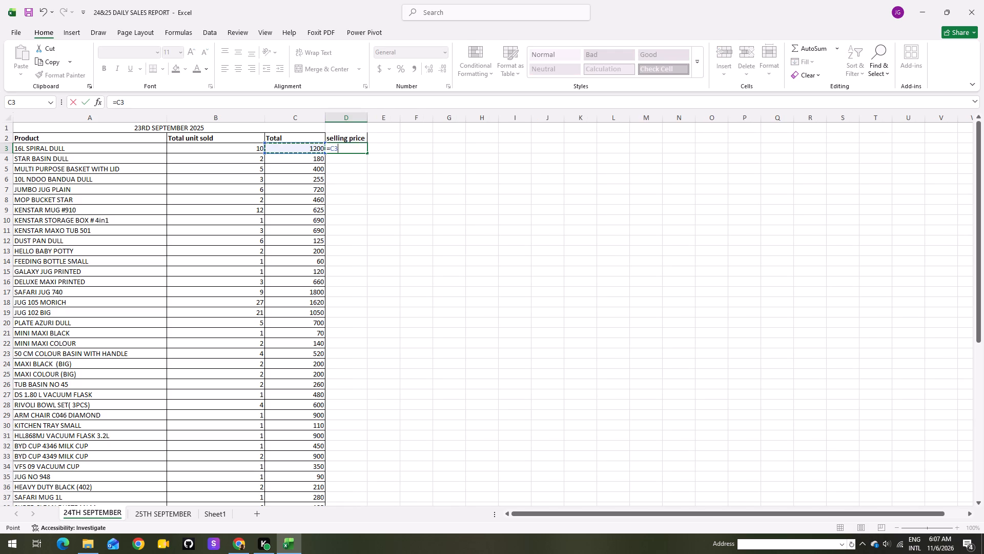
key(slash)
click(261, 148)
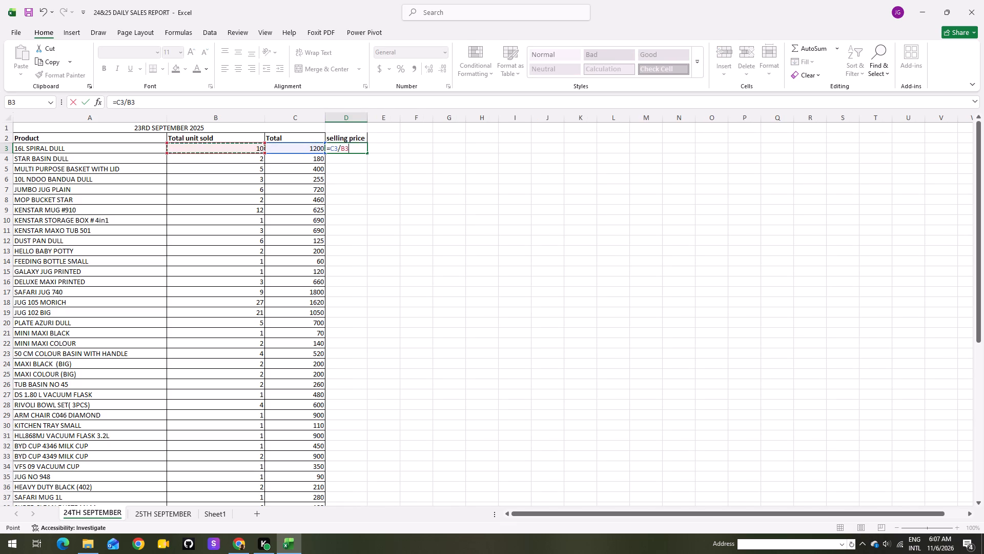
key(Return)
click(357, 149)
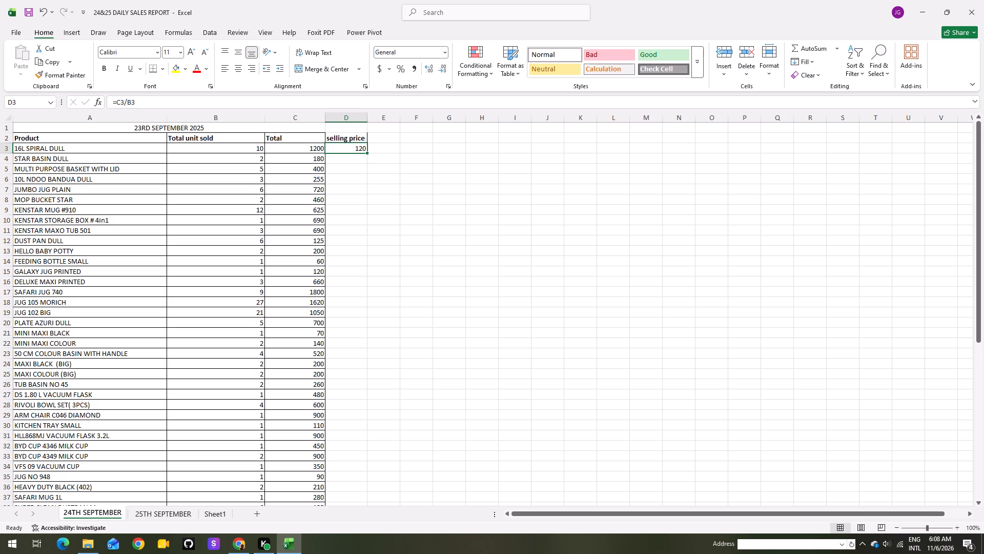
drag(367, 152, 315, 515)
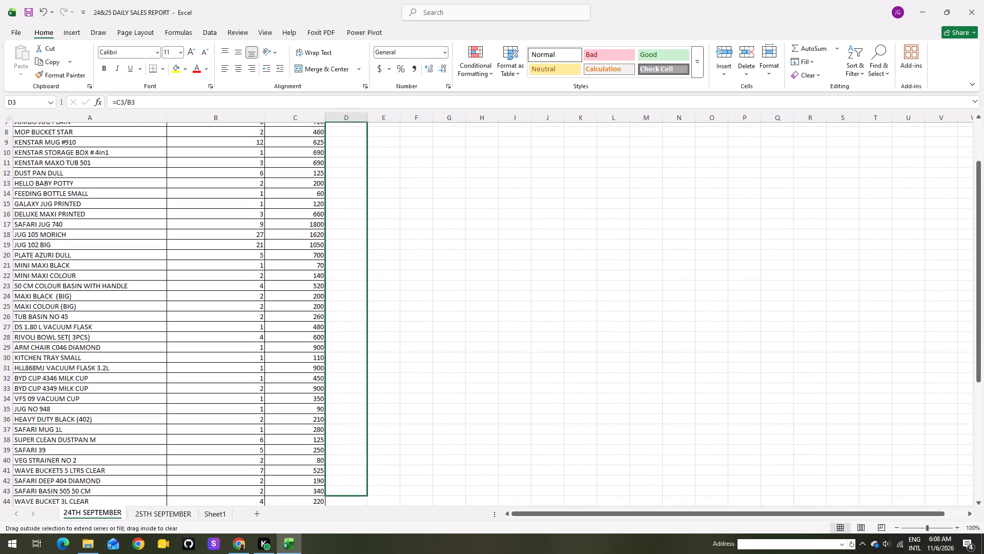
drag(315, 515, 319, 506)
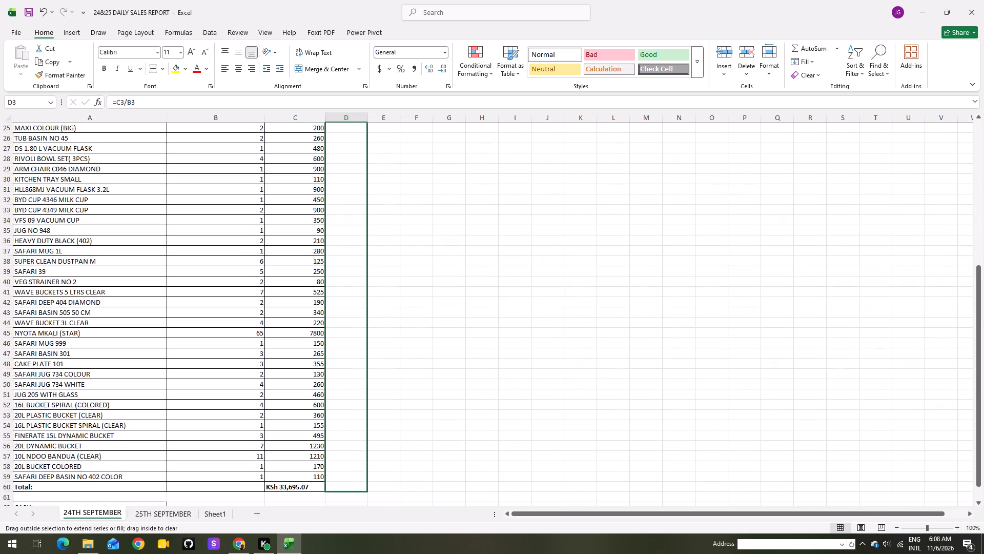
drag(319, 506, 329, 480)
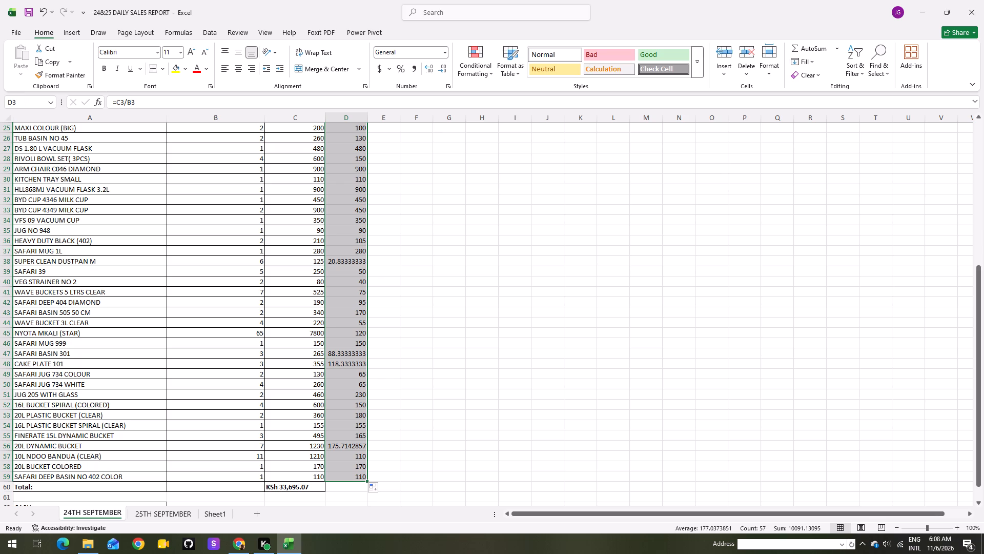
Add the heading "buying price" in E2, beside selling price, and fit column E's width to it.
scroll(361, 433, up, 10)
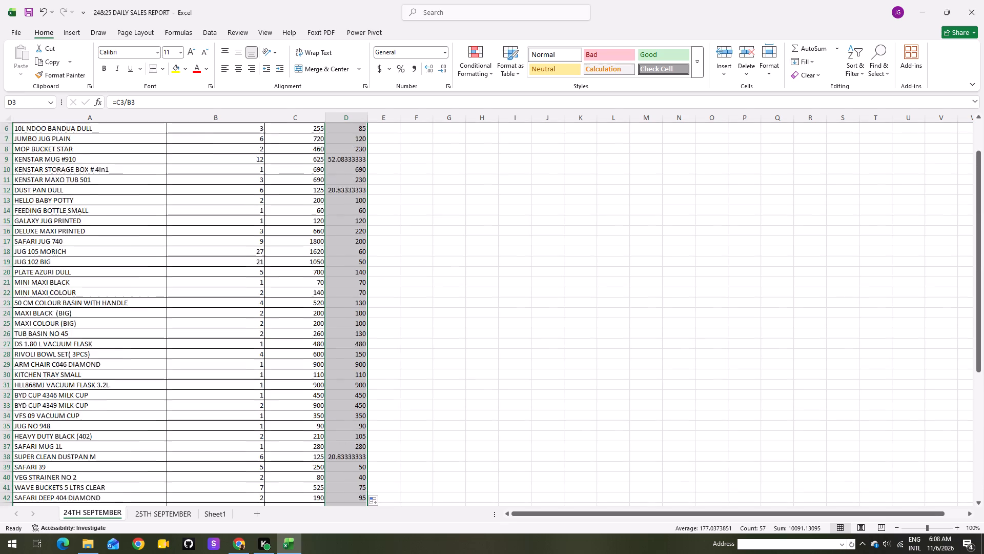
scroll(361, 433, up, 7)
click(380, 136)
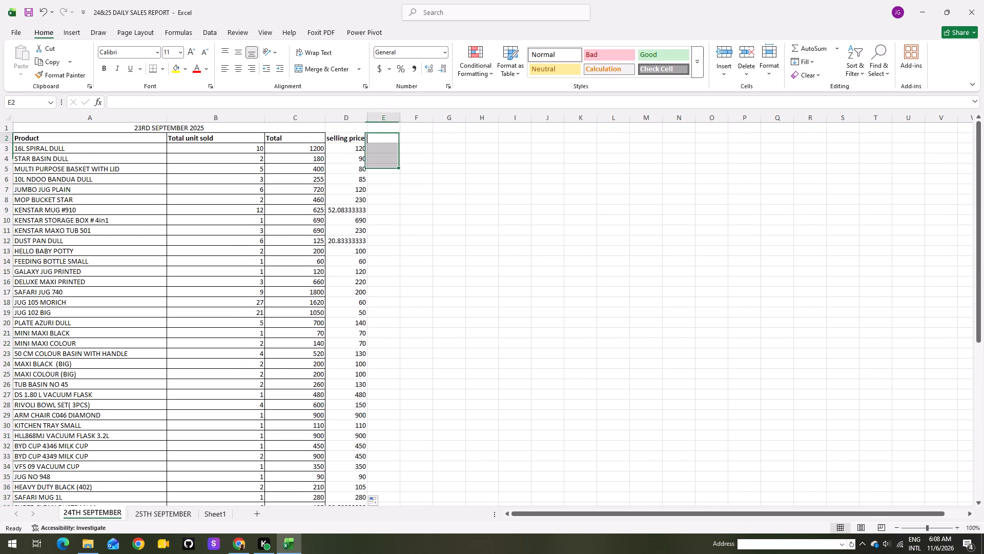
text(buying price)
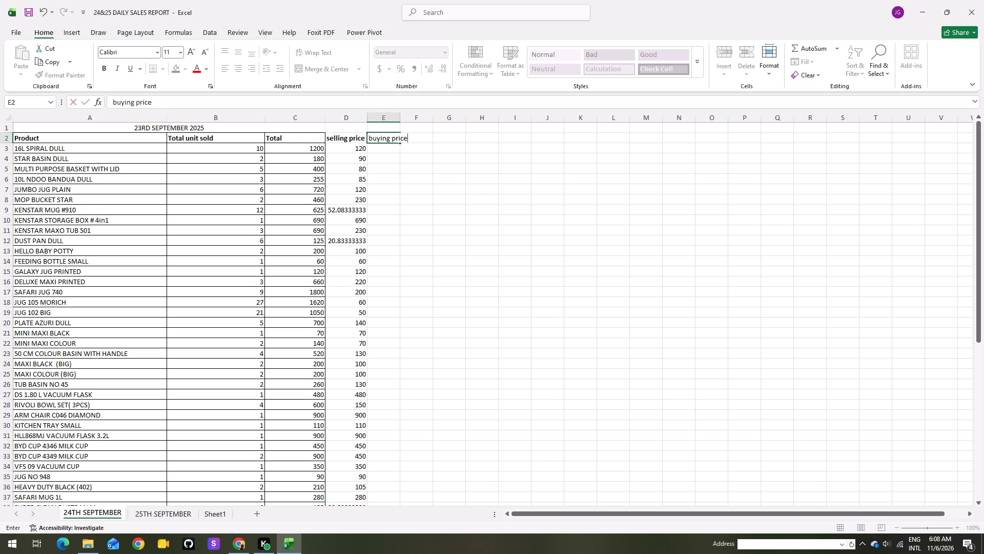
key(Return)
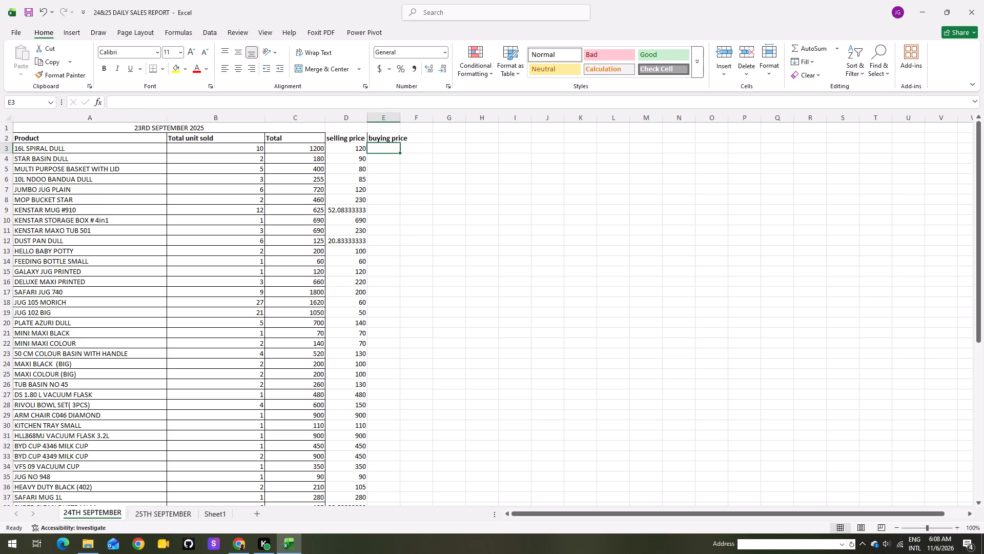
double_click(401, 120)
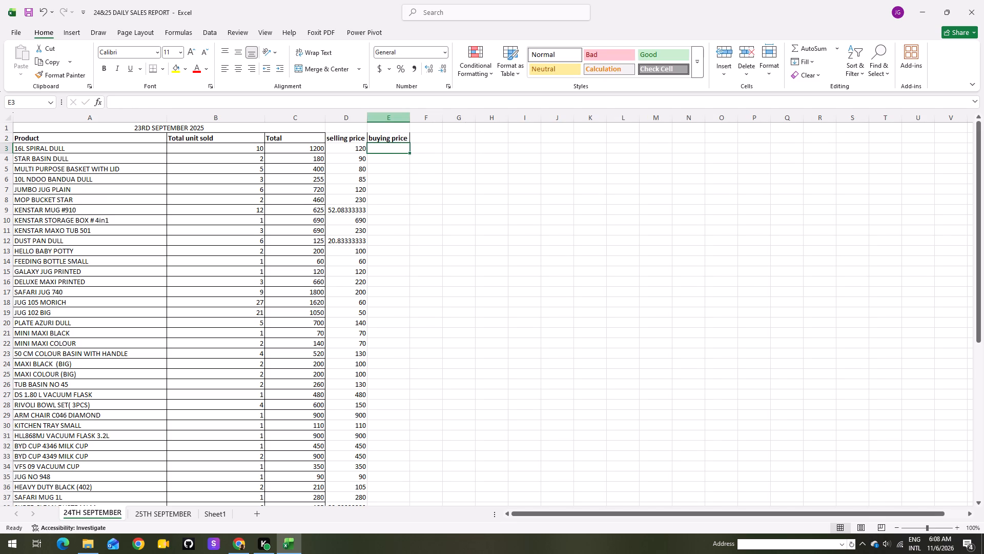
Enter the buying price formula =D3/1.25 in E3 for 16L SPIRAL DULL.
key(equal)
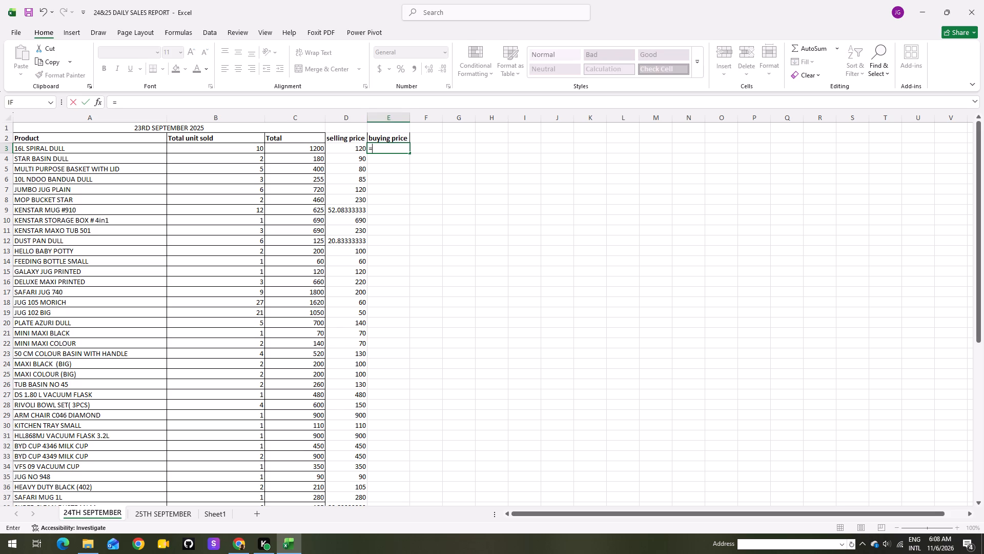
click(342, 148)
key(slash)
key(1)
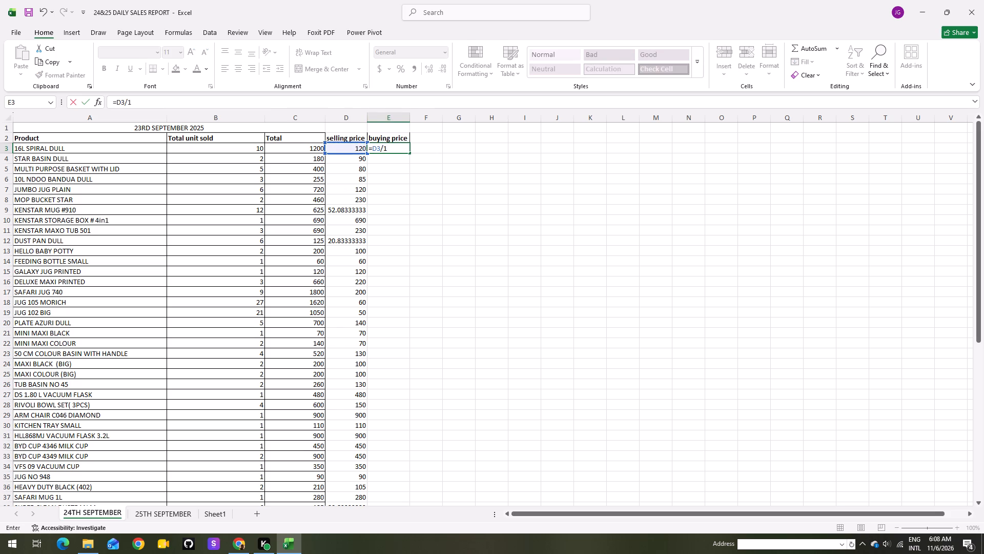
key(period)
key(2)
key(5)
key(Return)
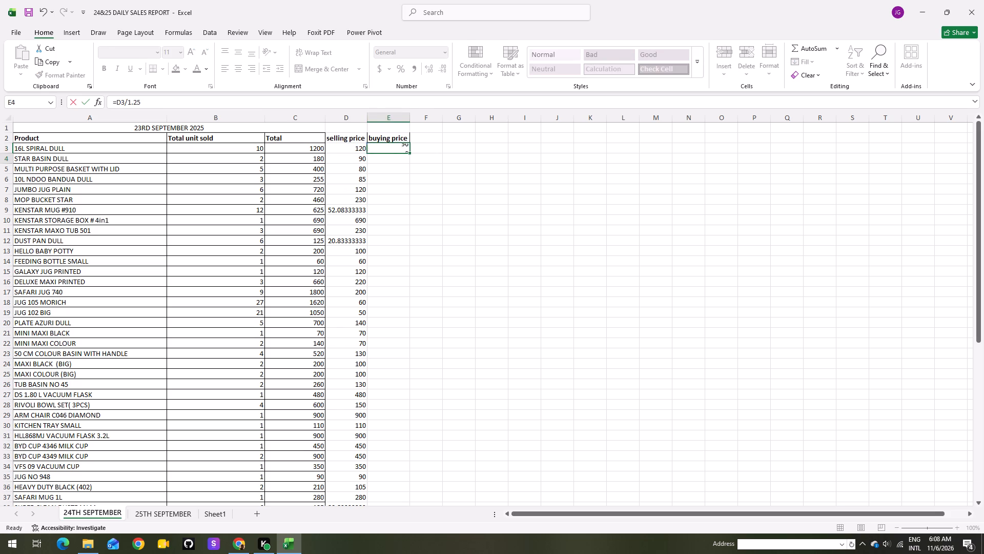
Fill the buying price formula from E3 down to E59, the last product row.
click(403, 147)
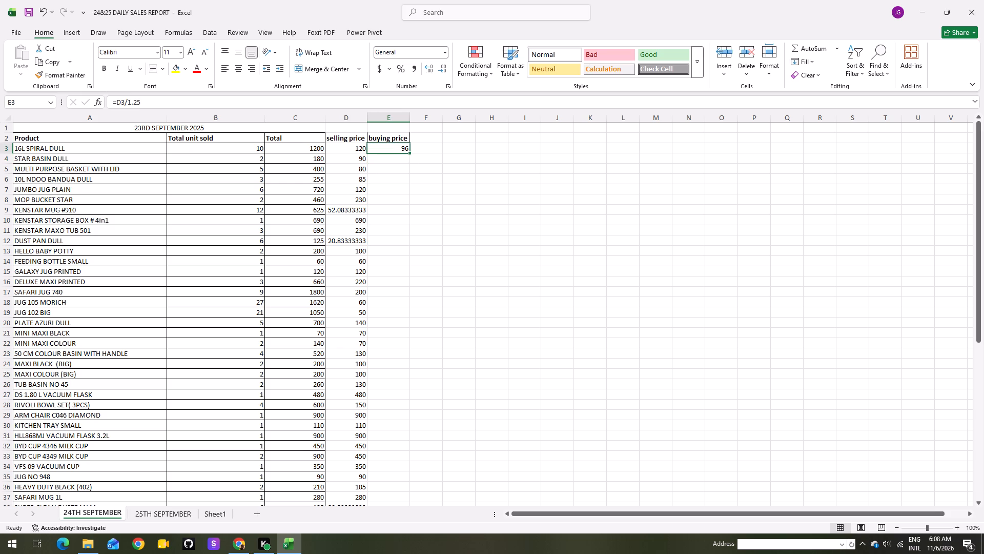
drag(409, 157, 408, 192)
click(398, 144)
drag(409, 151, 396, 294)
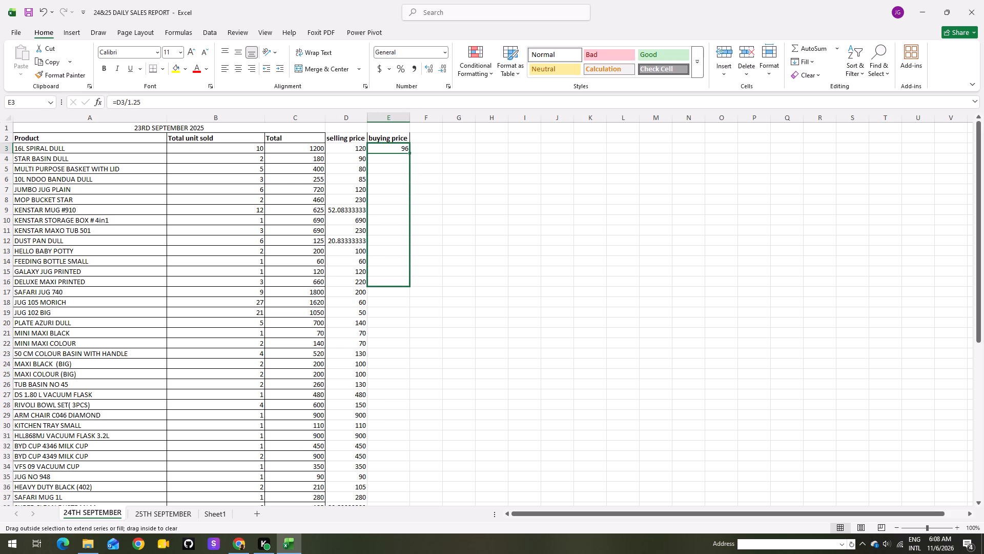
drag(396, 294, 374, 519)
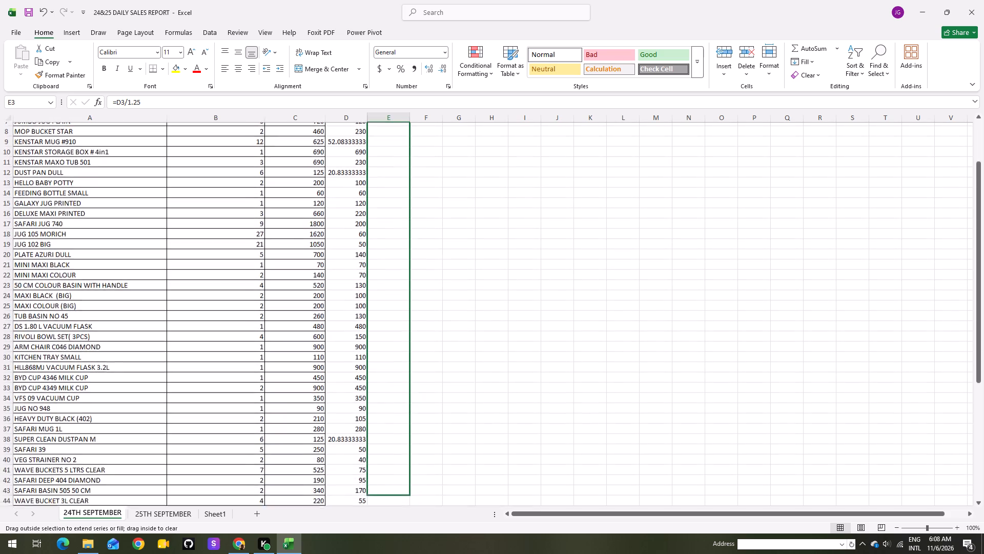
drag(374, 519, 374, 520)
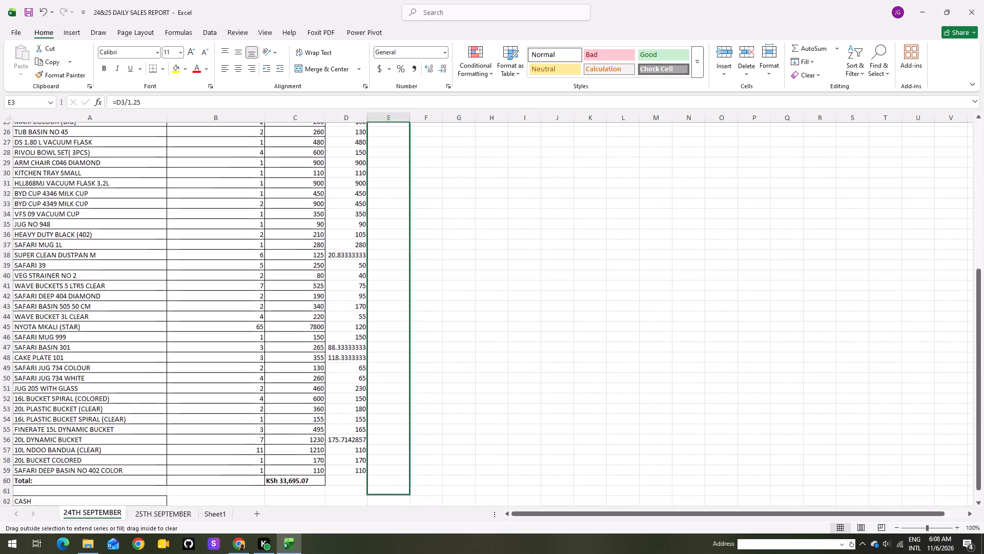
drag(374, 520, 381, 456)
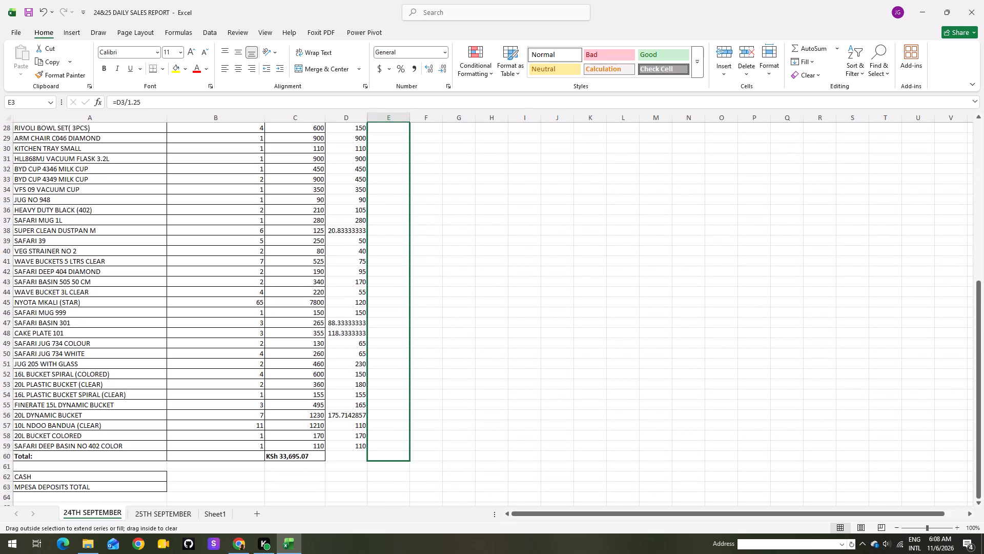
drag(381, 456, 381, 451)
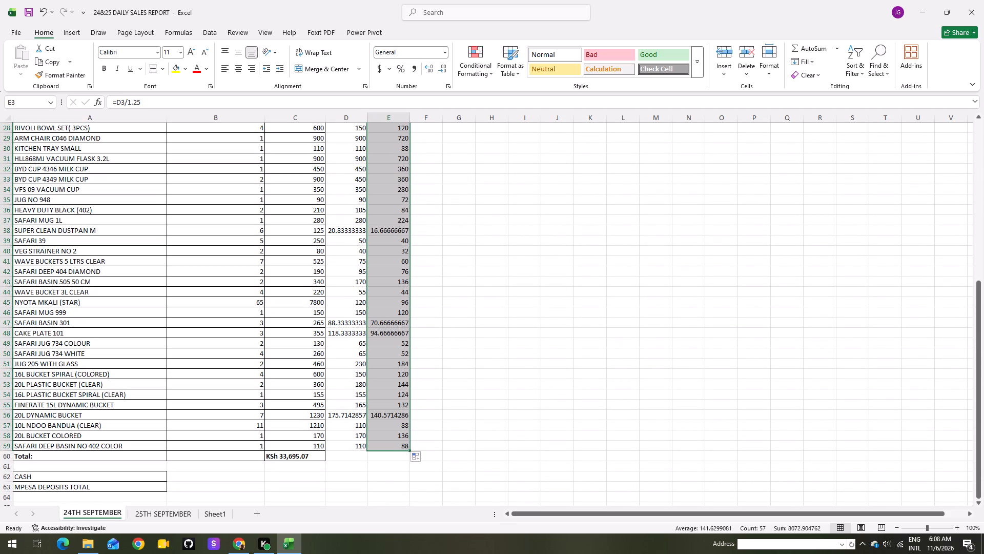
click(451, 389)
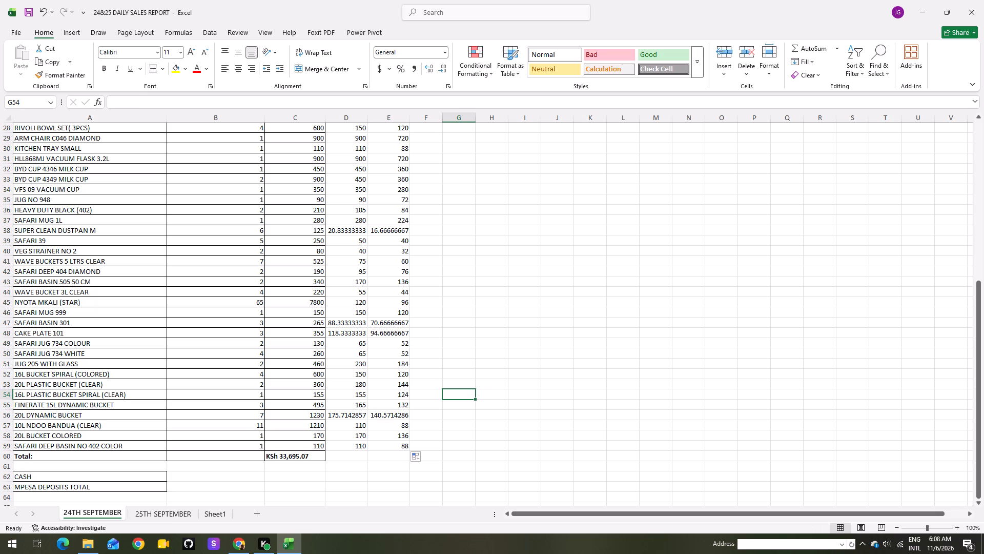
Apply the Calculation cell style to the whole selling price column, D.
scroll(396, 266, up, 16)
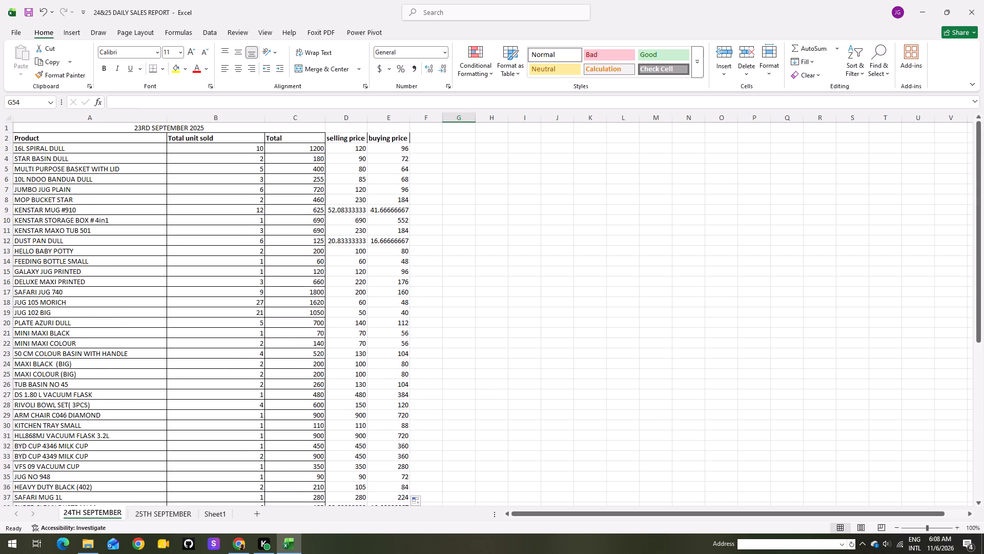
click(347, 119)
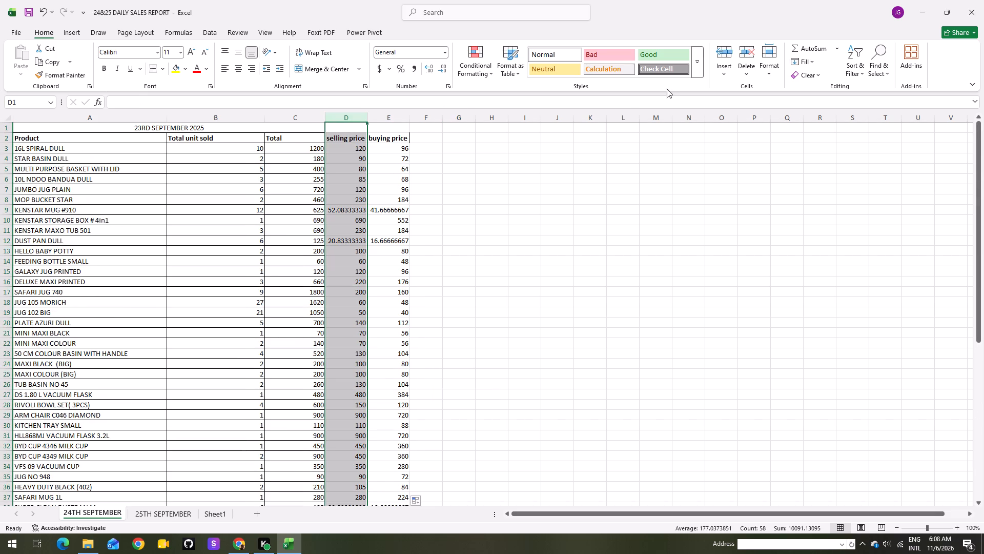
click(695, 64)
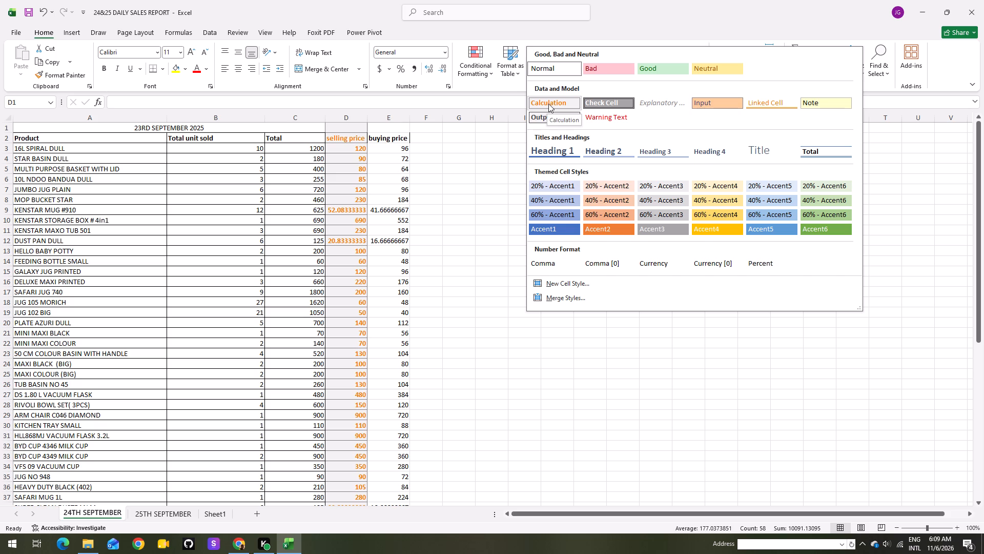
click(548, 104)
click(441, 211)
Apply the Output cell style to the whole buying price column, E.
scroll(356, 248, down, 4)
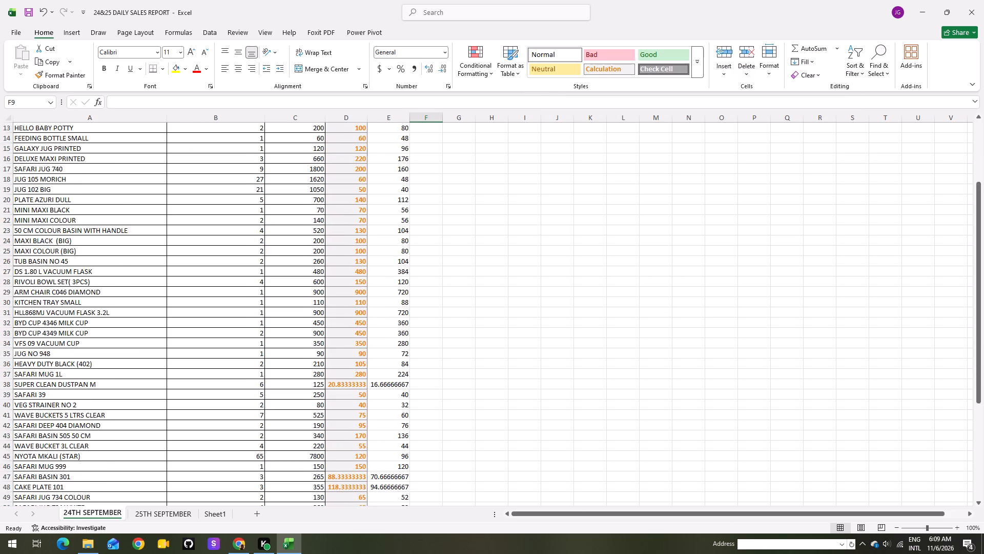
scroll(353, 249, down, 7)
scroll(374, 231, up, 11)
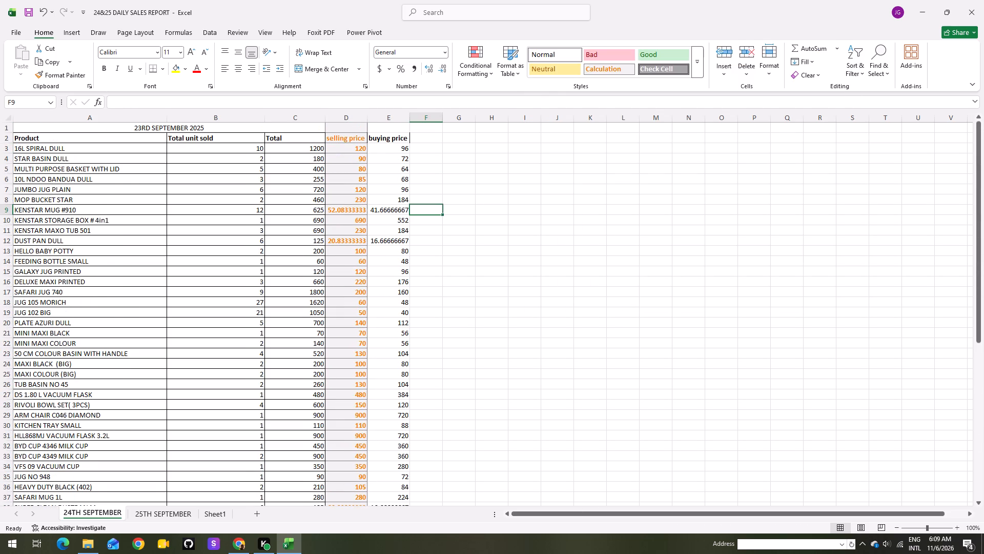
click(398, 113)
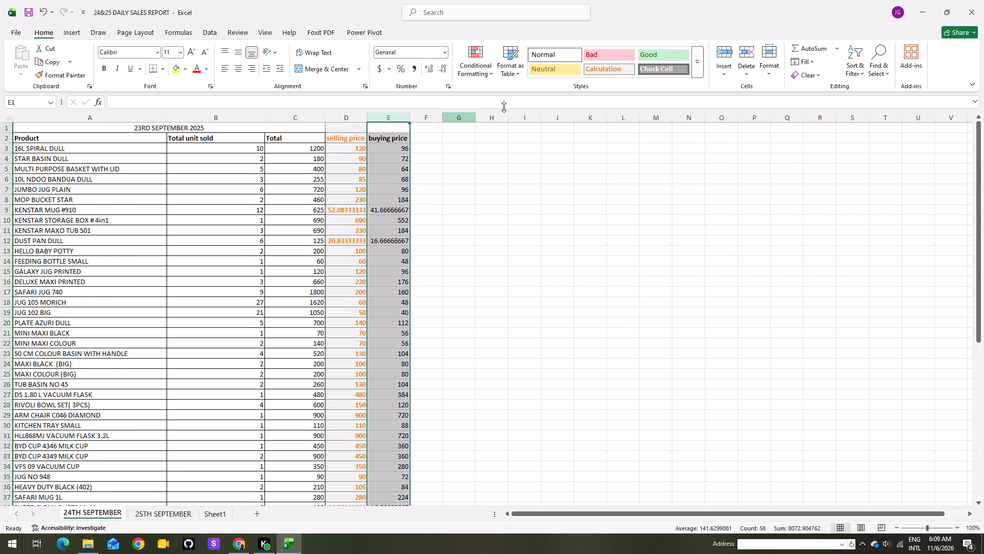
click(558, 56)
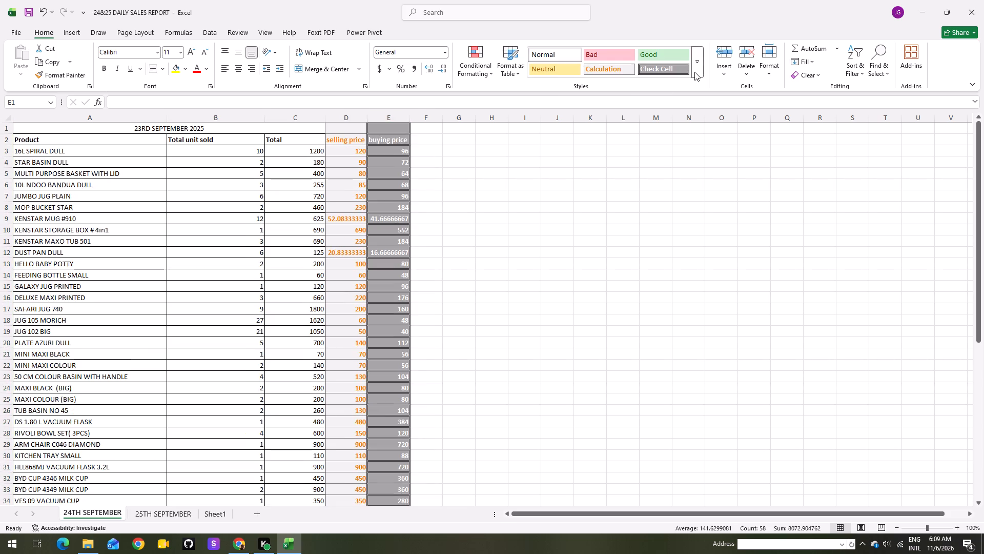
click(694, 72)
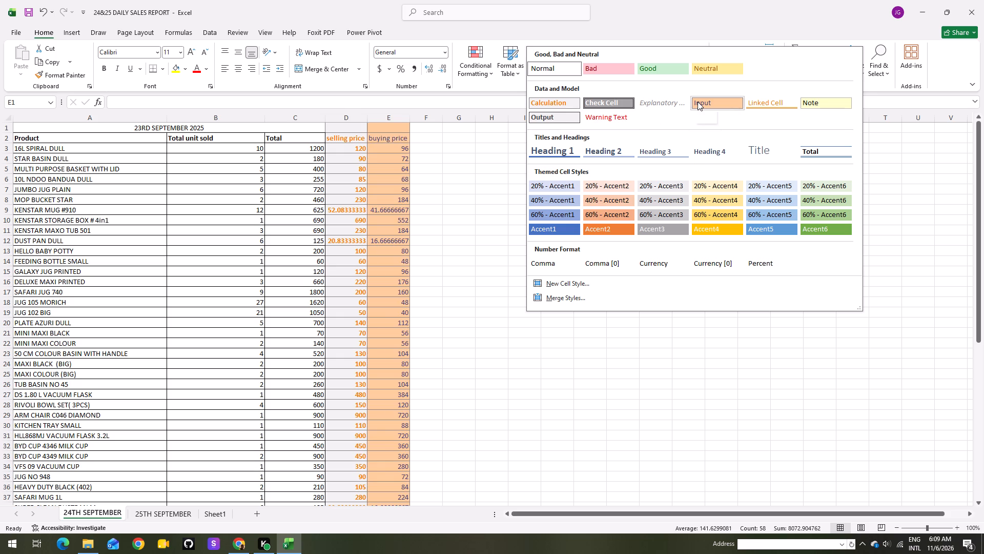
click(564, 116)
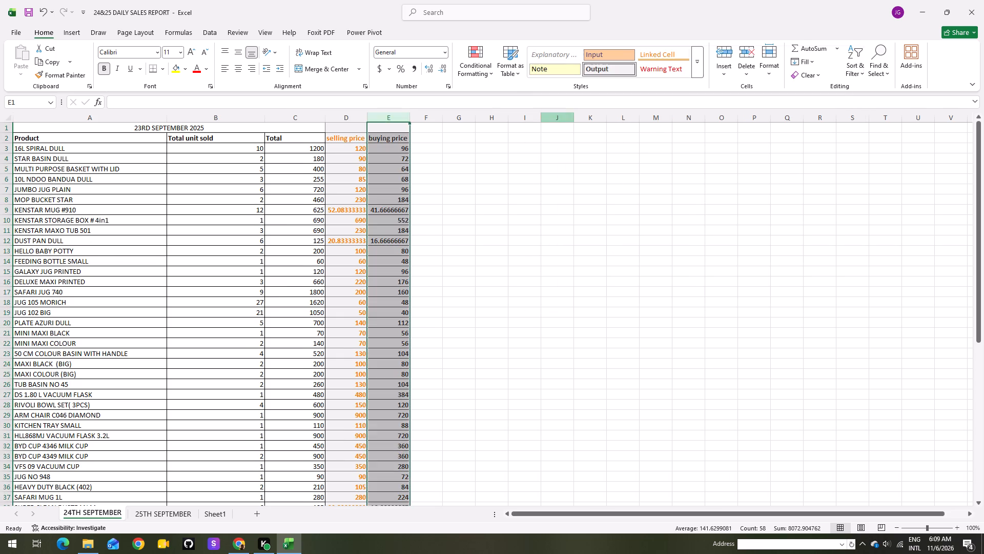
scroll(462, 165, down, 12)
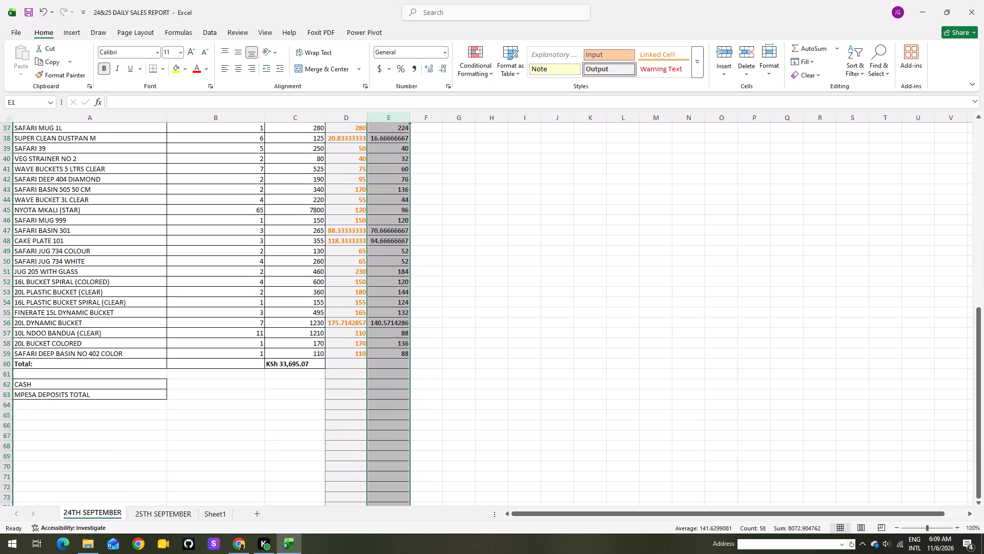
click(504, 268)
Add the heading "buyins price sale" in F2, beside buying price, and fit column F's width to it.
scroll(496, 250, up, 10)
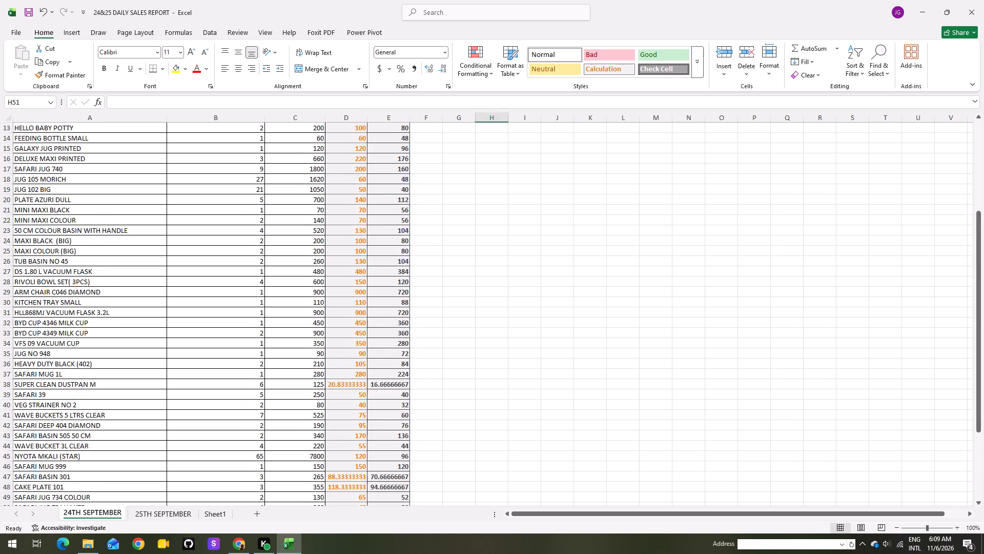
scroll(495, 250, up, 8)
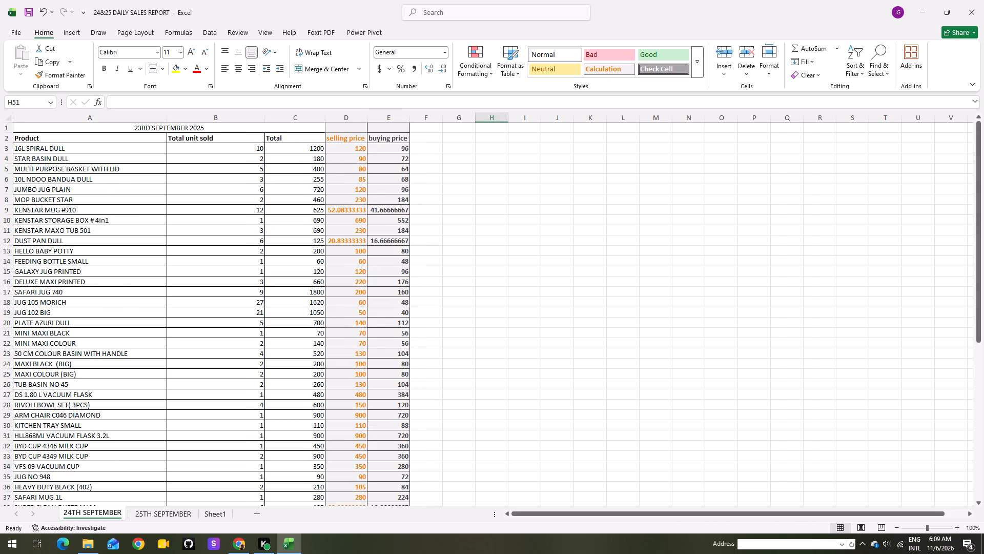
click(426, 138)
text(buyin)
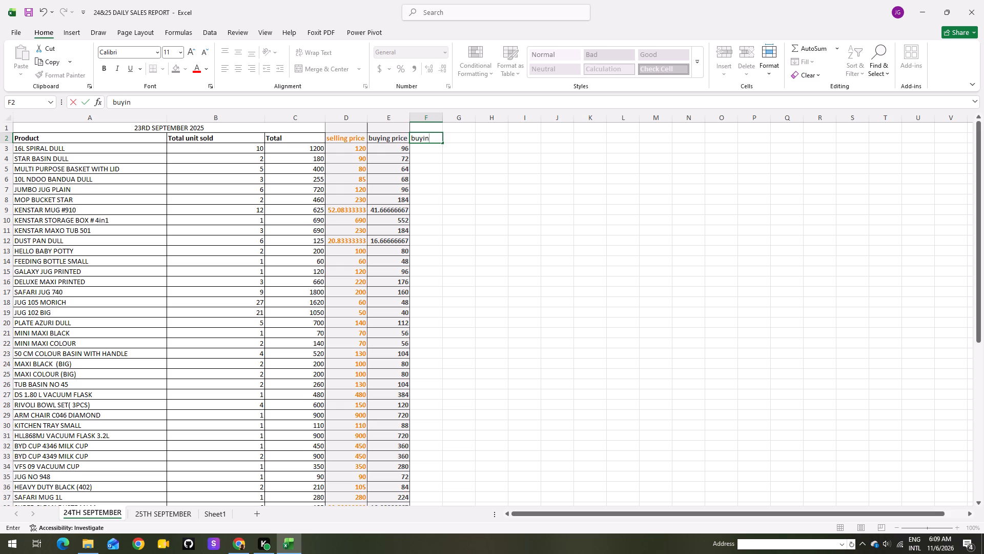
text(s price sale)
key(Return)
double_click(442, 117)
Enter the formula =E3*B3 in F3 to multiply 16L SPIRAL DULL's buying price by its units sold.
key(equal)
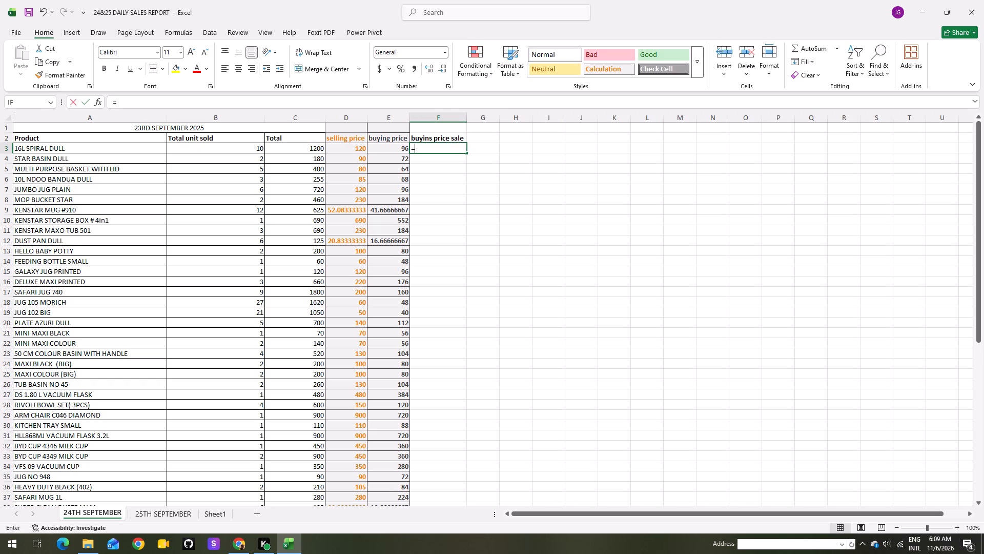
click(404, 147)
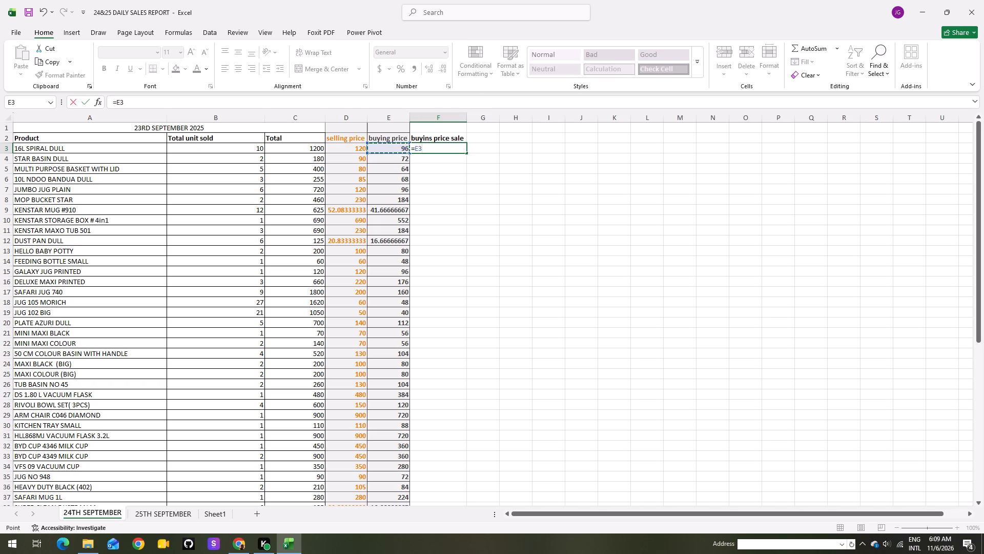
key(shift+asterisk)
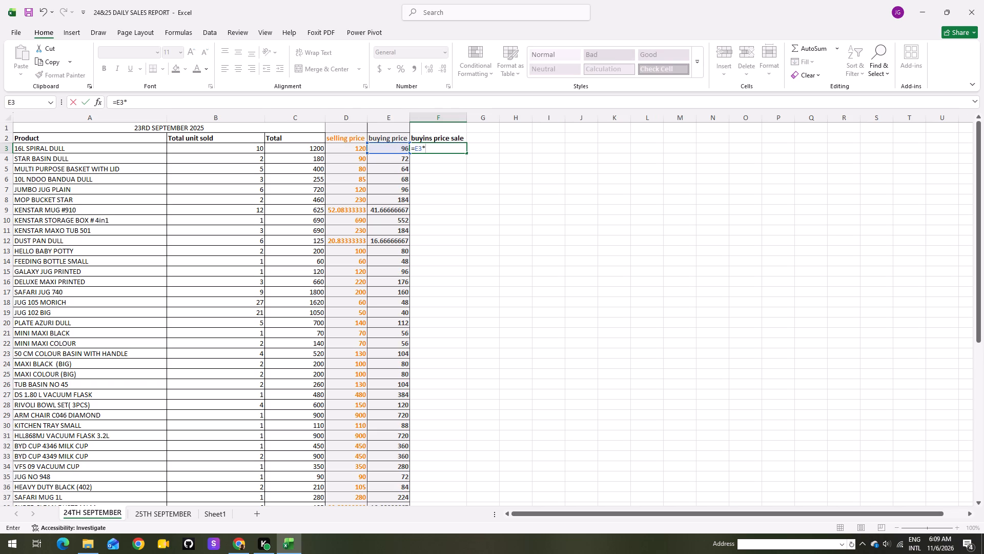
click(257, 146)
key(Return)
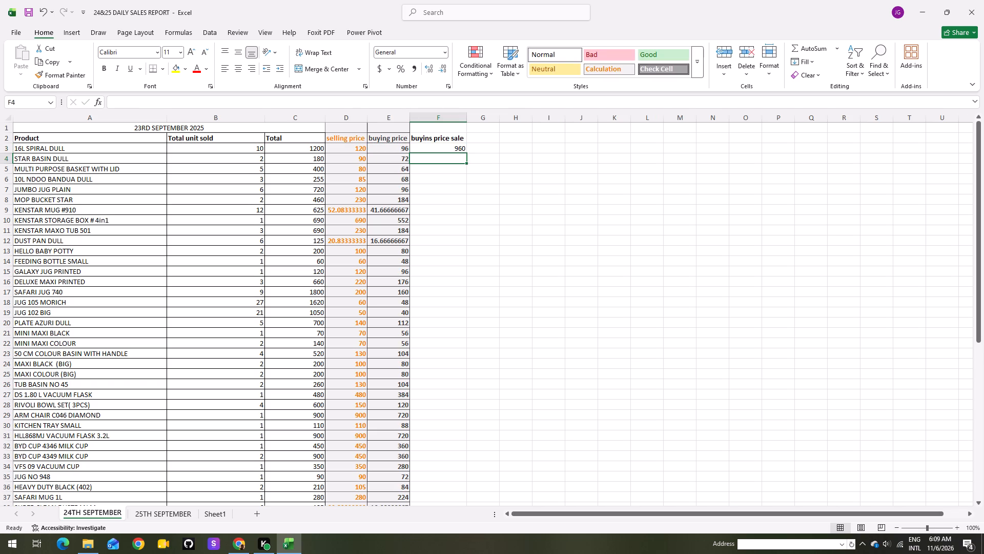
Fill the formula from F3 down to F59, the last product row.
click(438, 150)
drag(466, 151, 463, 158)
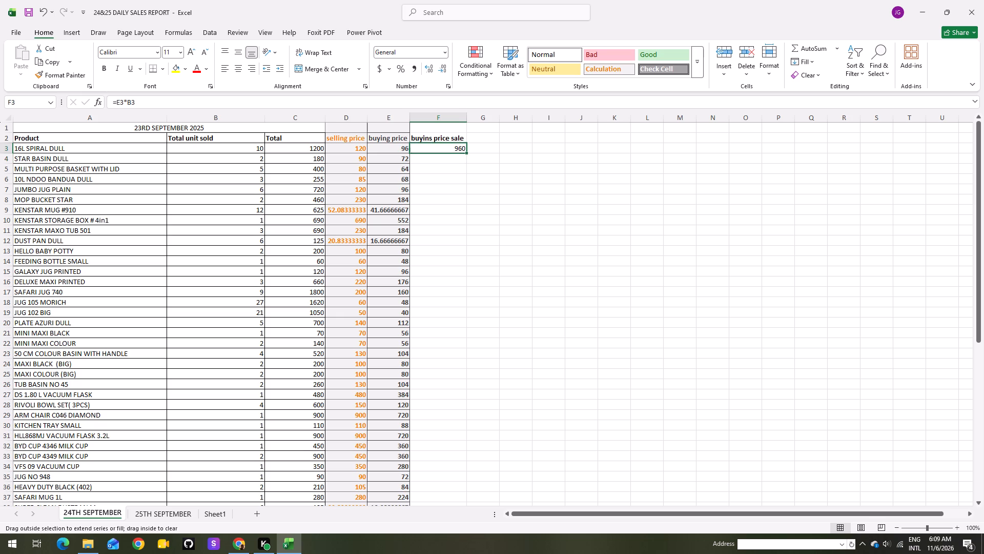
drag(463, 158, 437, 517)
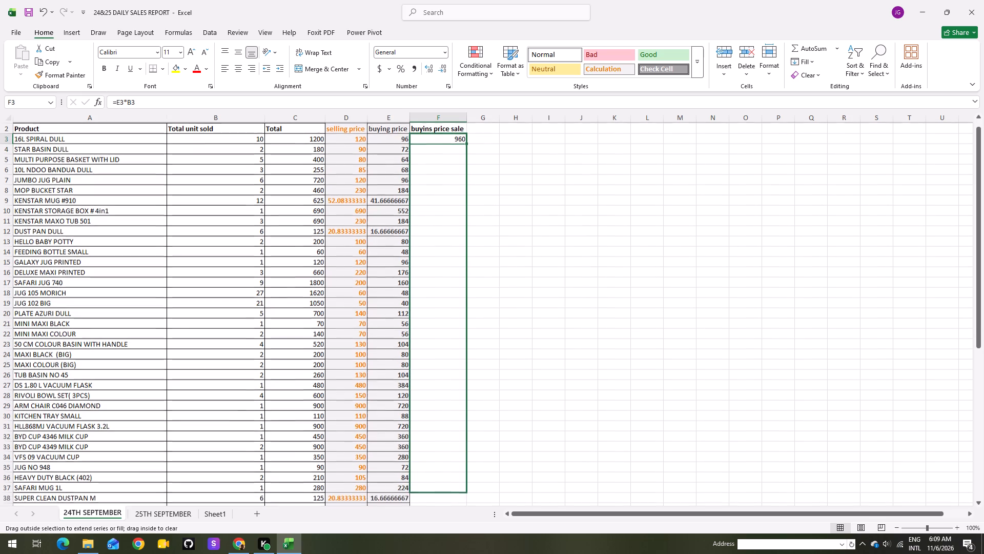
drag(437, 517, 435, 499)
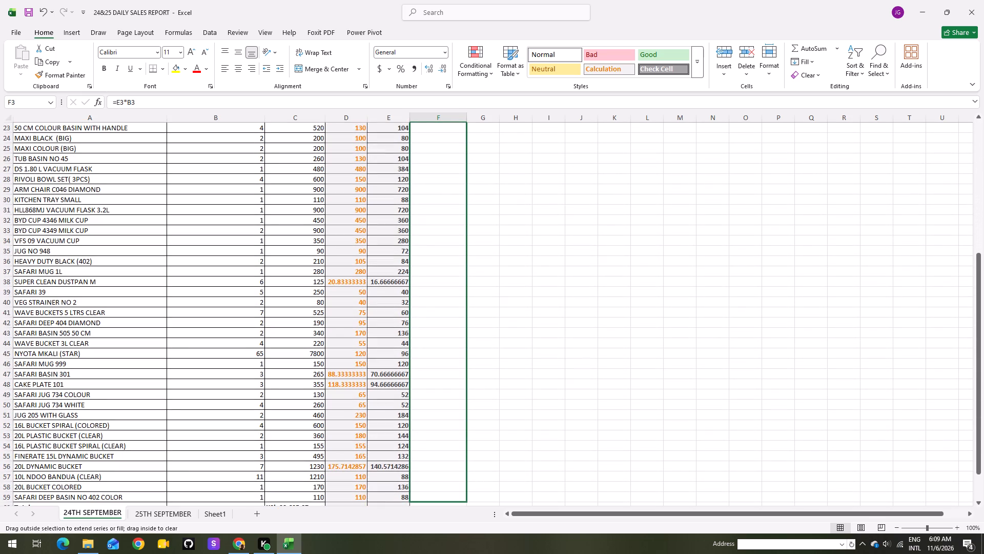
drag(435, 499, 430, 485)
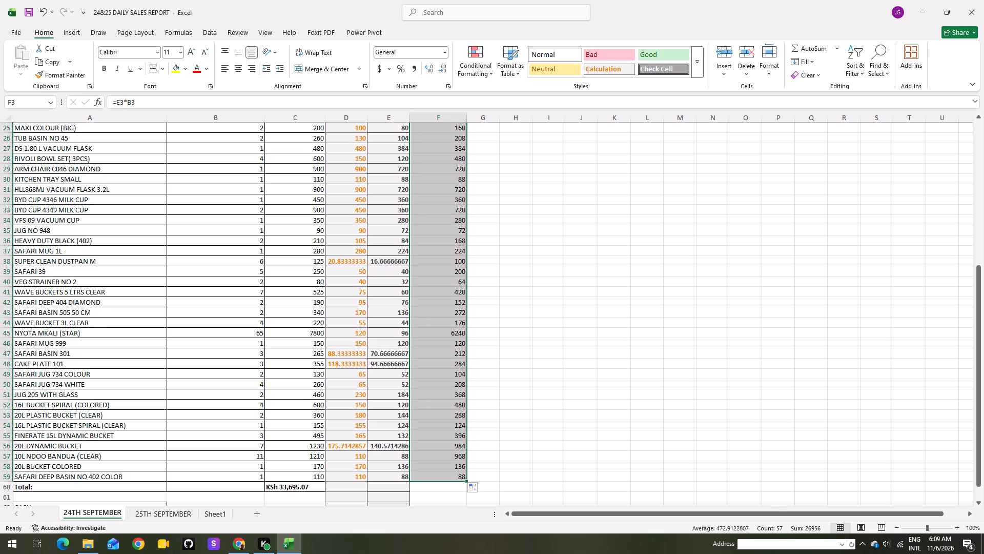
click(506, 331)
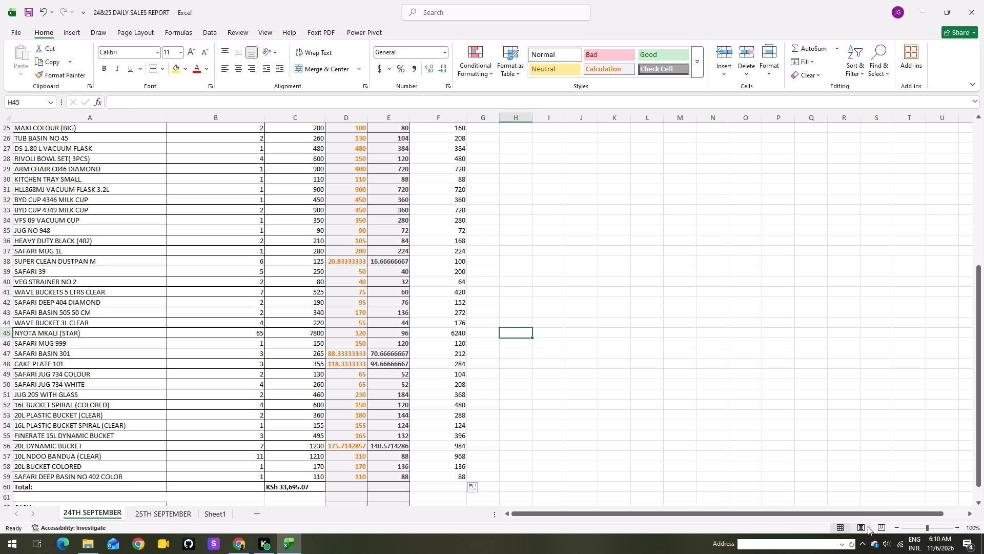
Apply the Output cell style to the whole buyins price sale column, F.
scroll(463, 254, up, 5)
scroll(464, 191, up, 5)
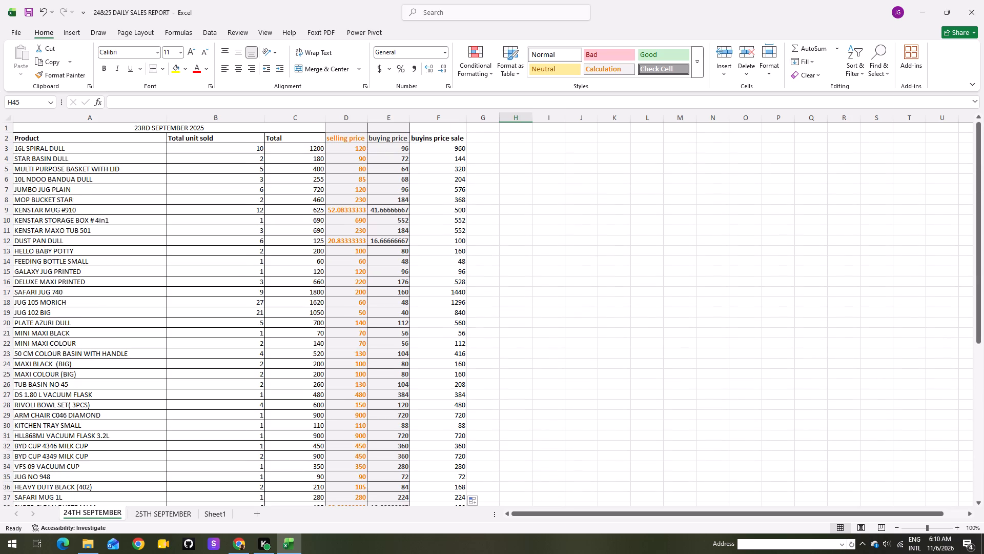
scroll(464, 184, up, 4)
click(452, 117)
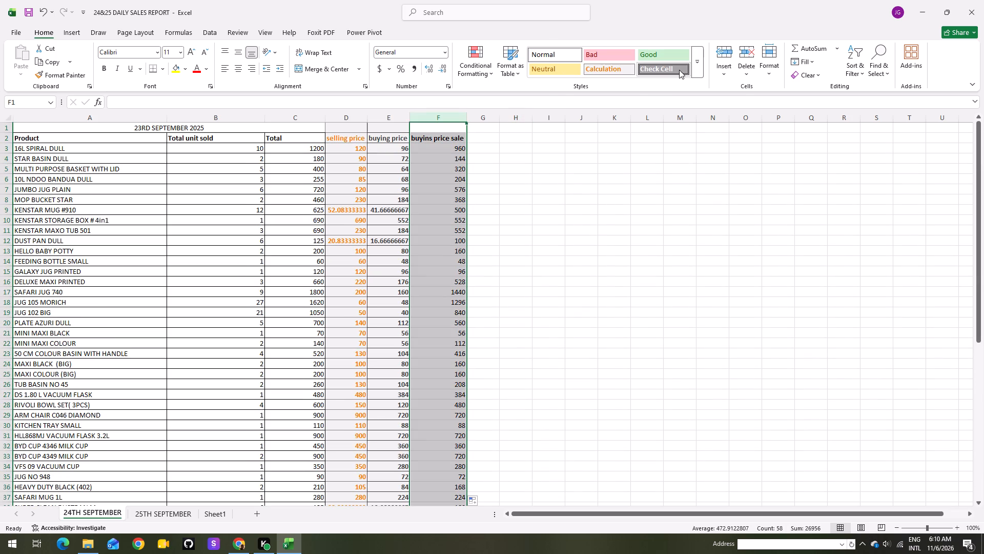
click(699, 67)
click(559, 113)
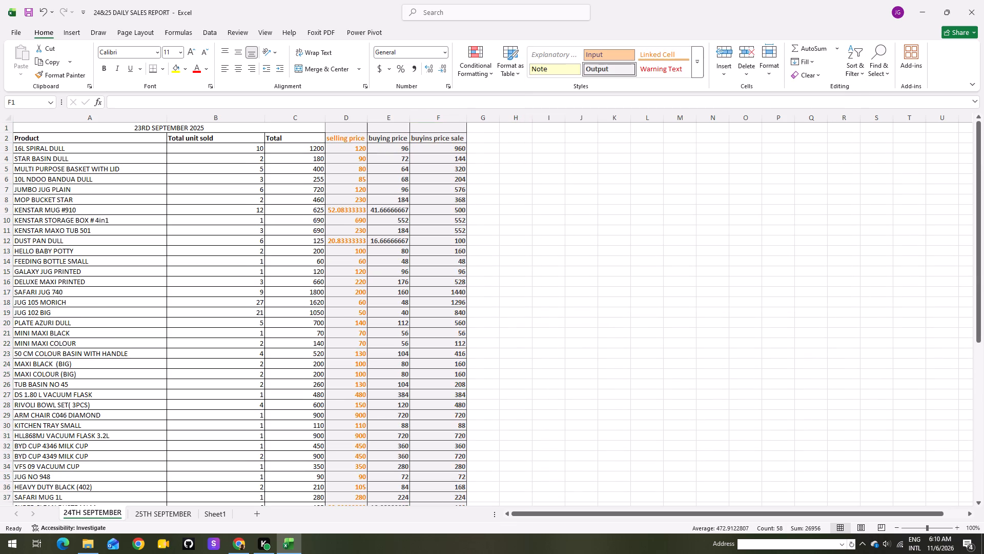
click(505, 155)
Delete the empty cells C62:F79 below the Total row, shifting cells left, to clear the leftover column styling.
scroll(362, 187, down, 10)
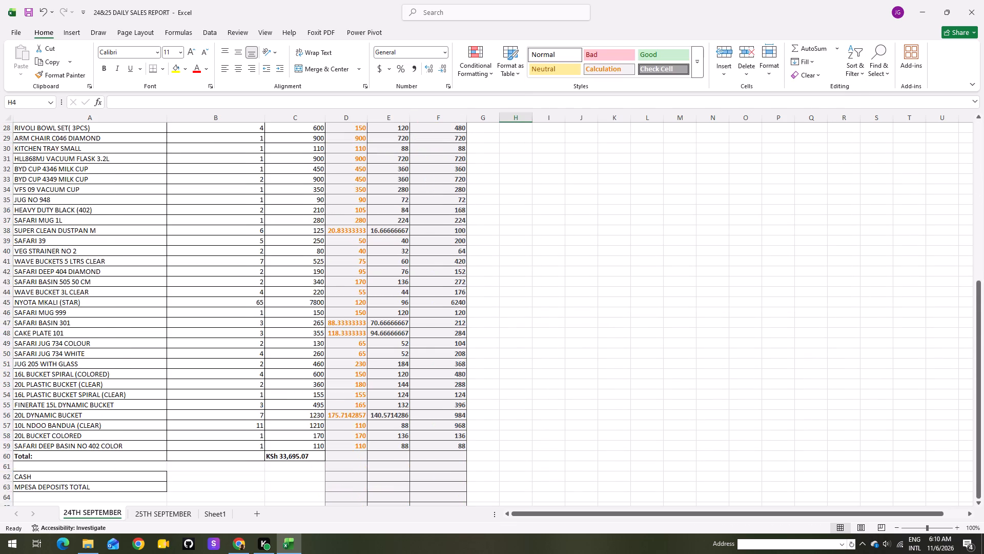
scroll(378, 185, down, 2)
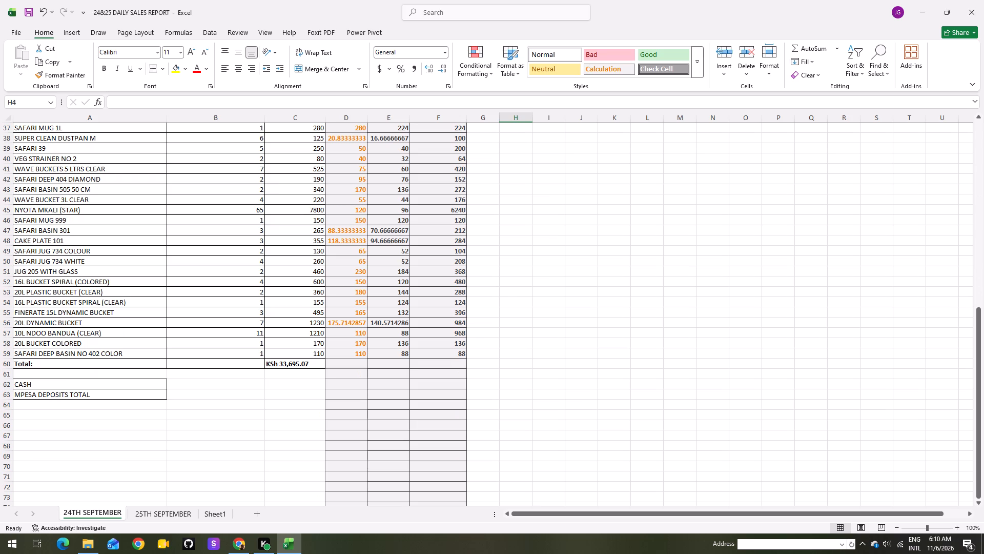
scroll(380, 182, down, 2)
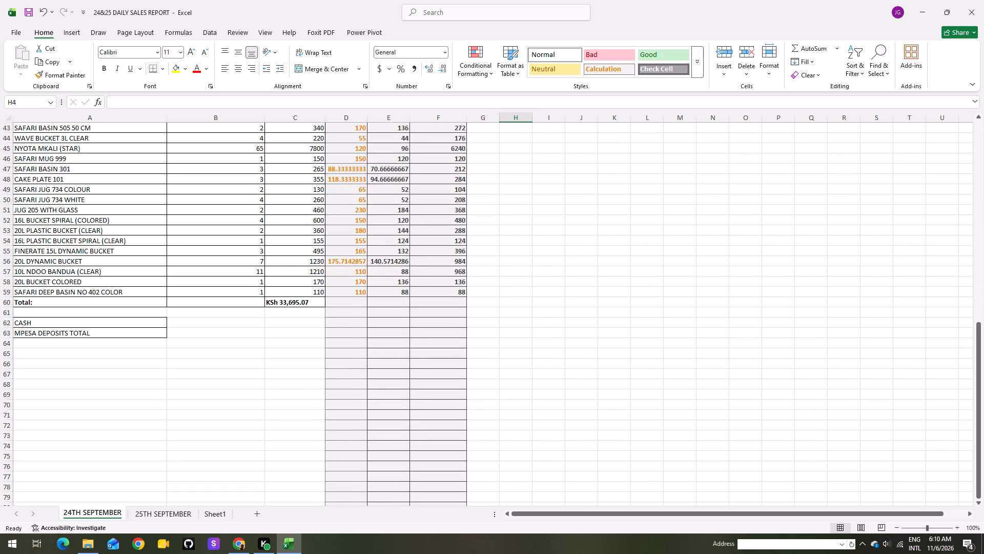
drag(319, 326, 336, 326)
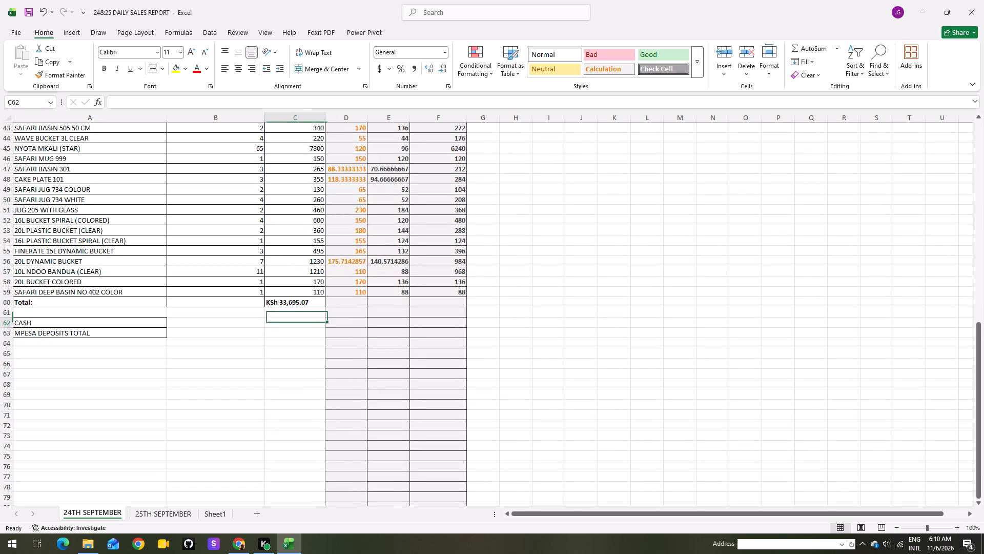
drag(336, 326, 455, 501)
right_click(432, 431)
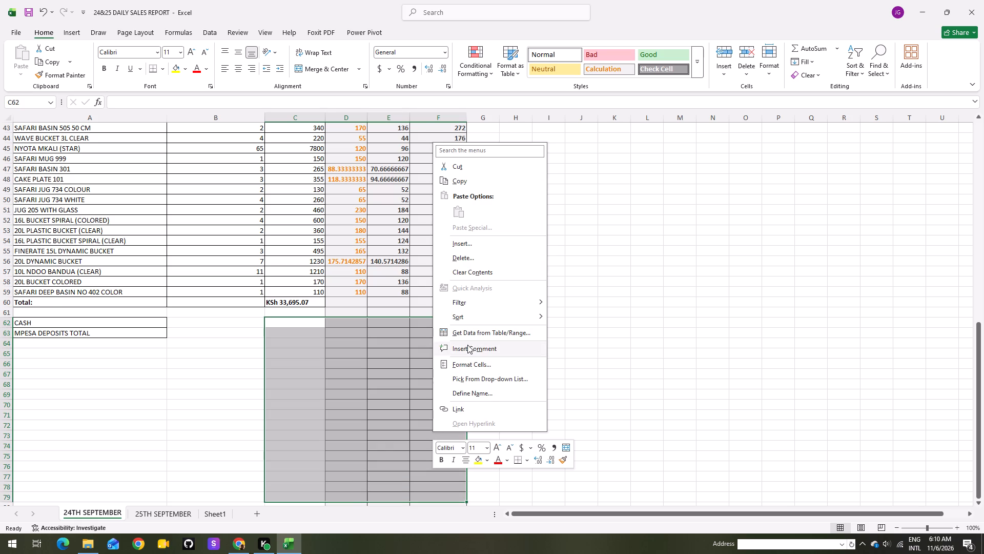
click(455, 167)
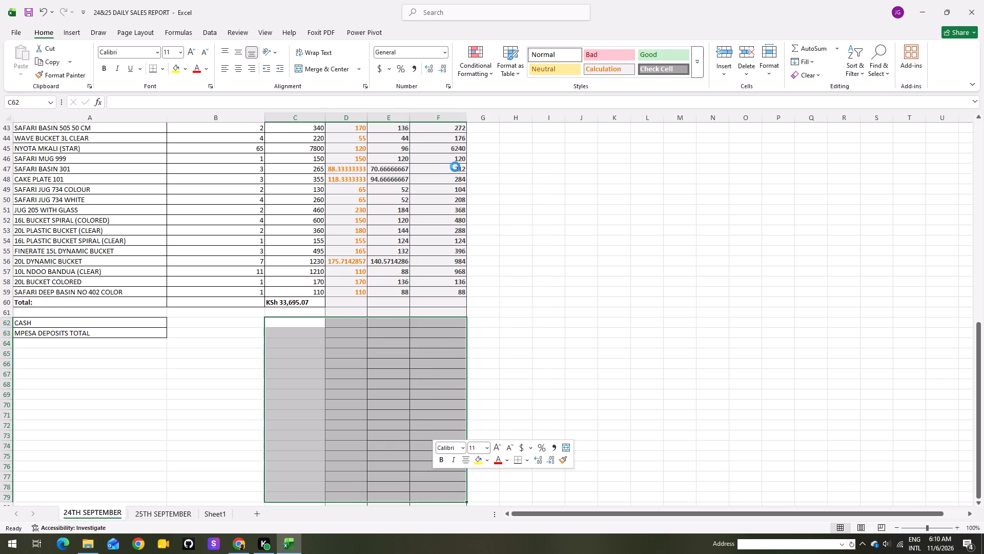
right_click(405, 376)
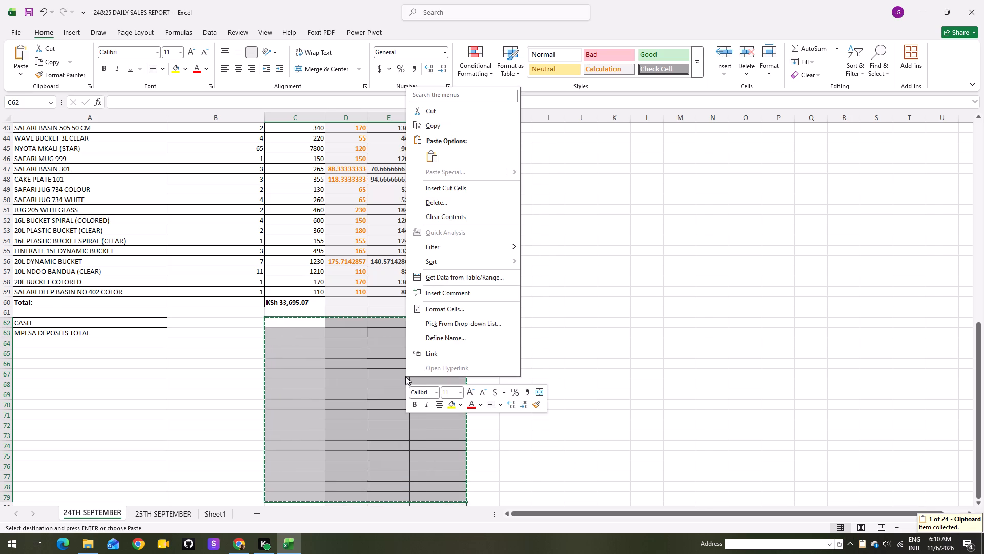
click(429, 204)
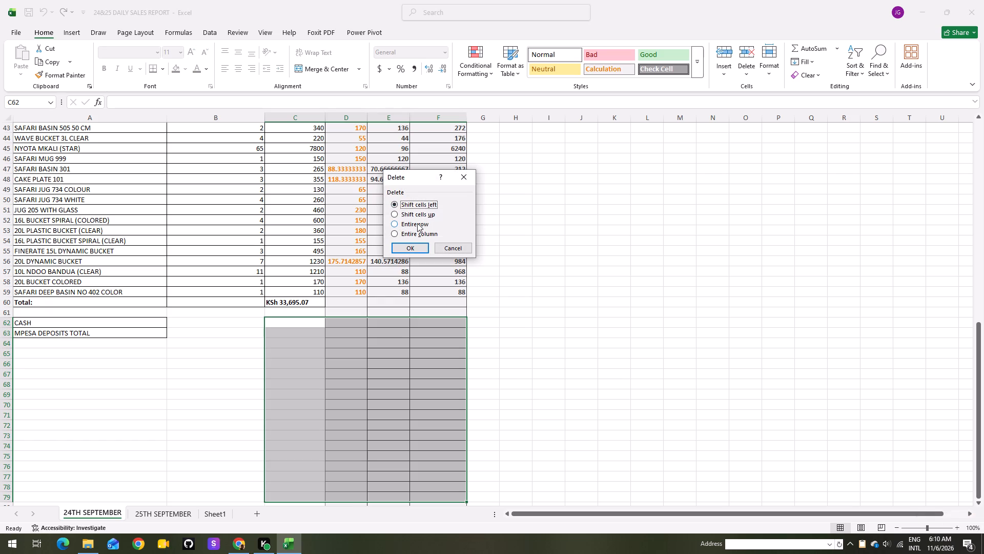
click(411, 249)
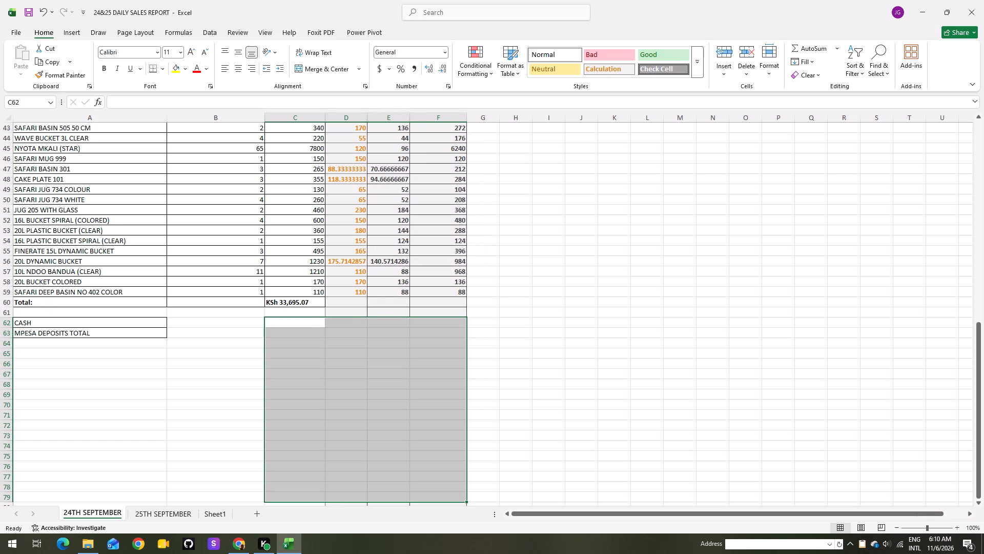
Examine the rows below the Total row for leftover styling in columns D to F, and return to the sheet's top.
click(473, 392)
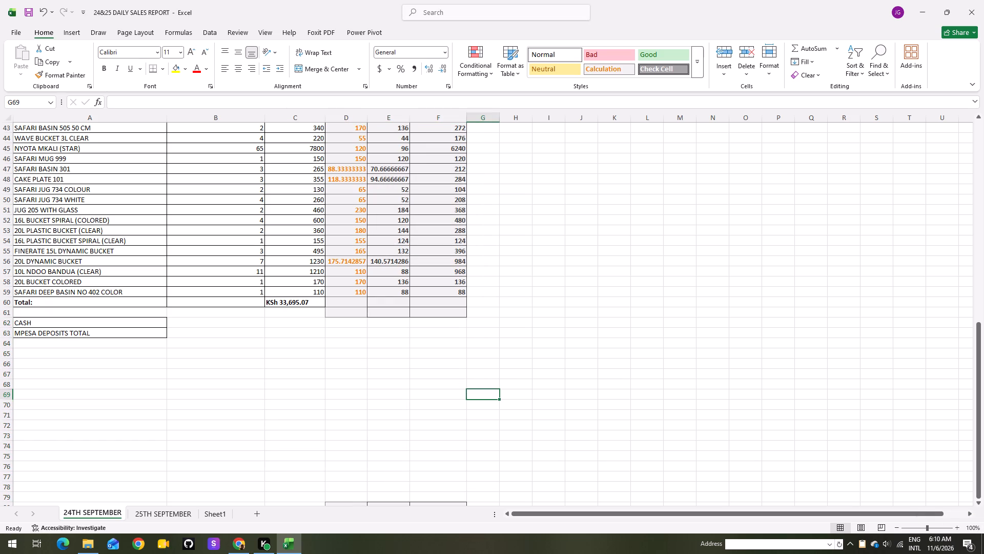
scroll(523, 322, down, 4)
scroll(523, 319, up, 1)
scroll(523, 319, down, 3)
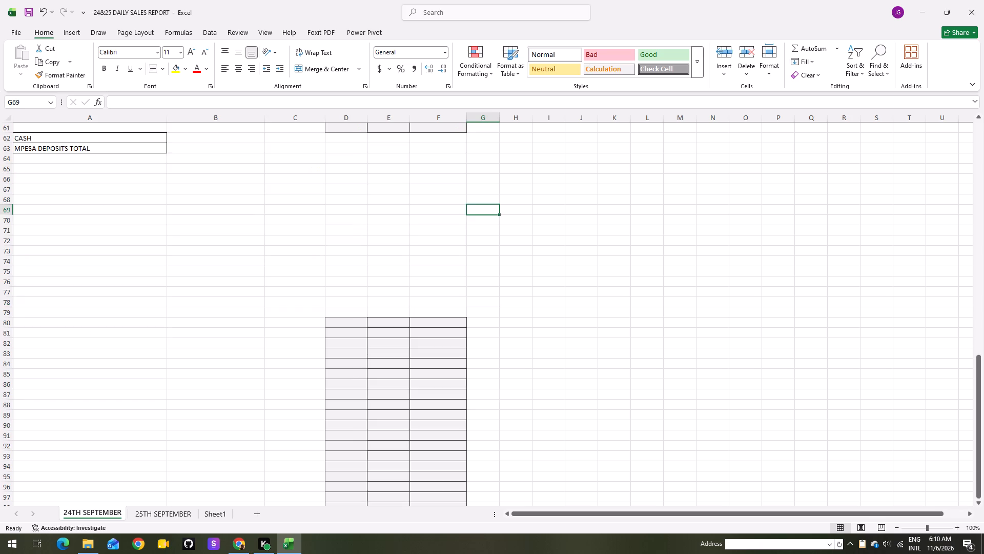
scroll(523, 319, down, 13)
scroll(523, 319, up, 9)
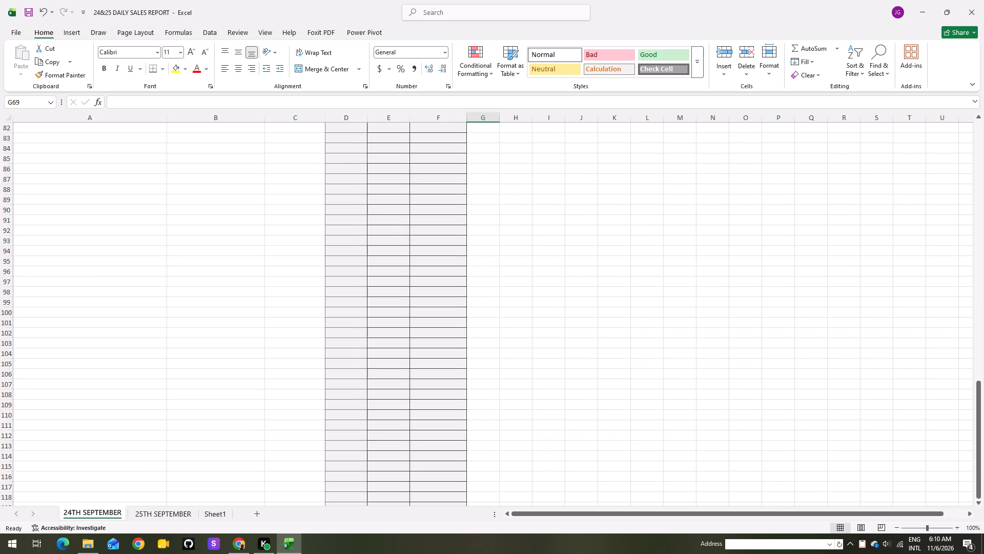
scroll(524, 319, up, 17)
scroll(511, 315, up, 13)
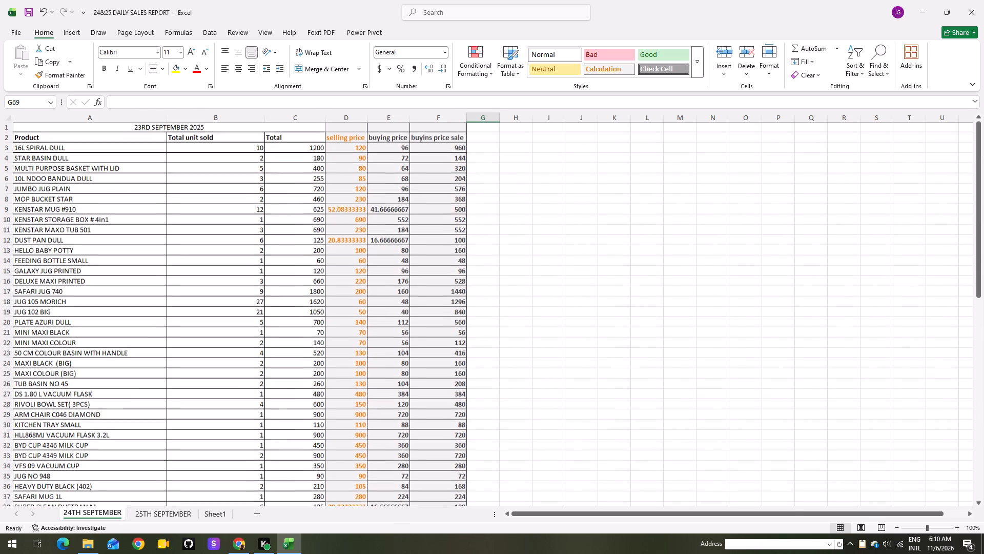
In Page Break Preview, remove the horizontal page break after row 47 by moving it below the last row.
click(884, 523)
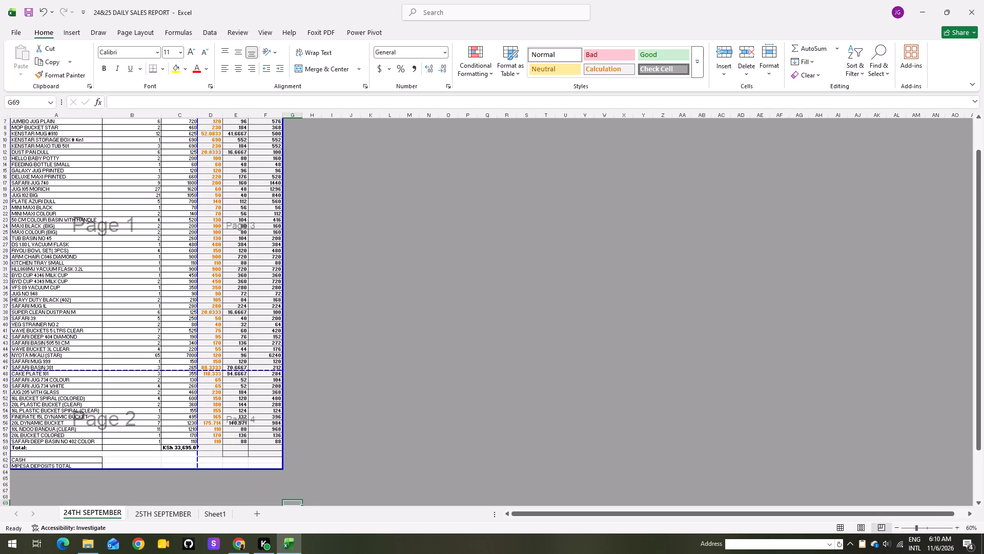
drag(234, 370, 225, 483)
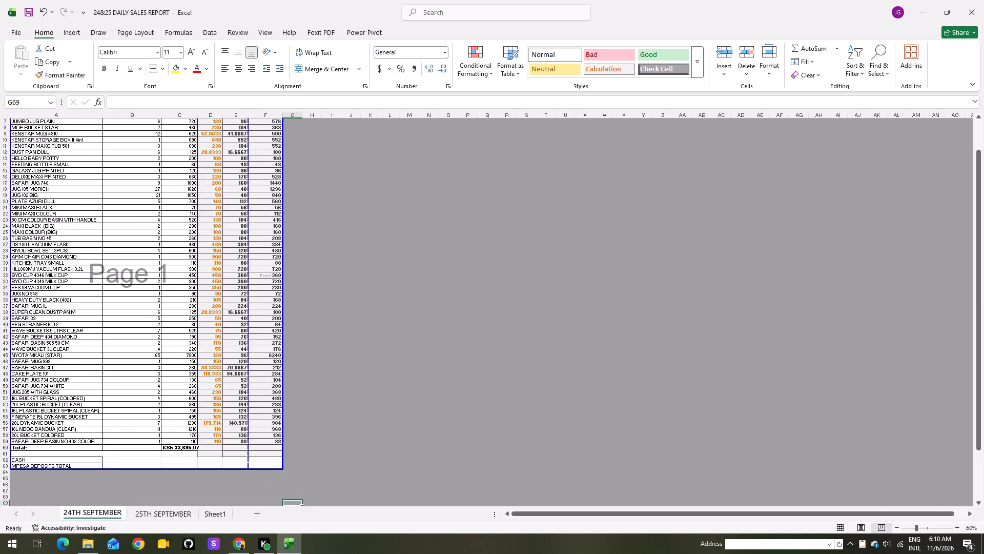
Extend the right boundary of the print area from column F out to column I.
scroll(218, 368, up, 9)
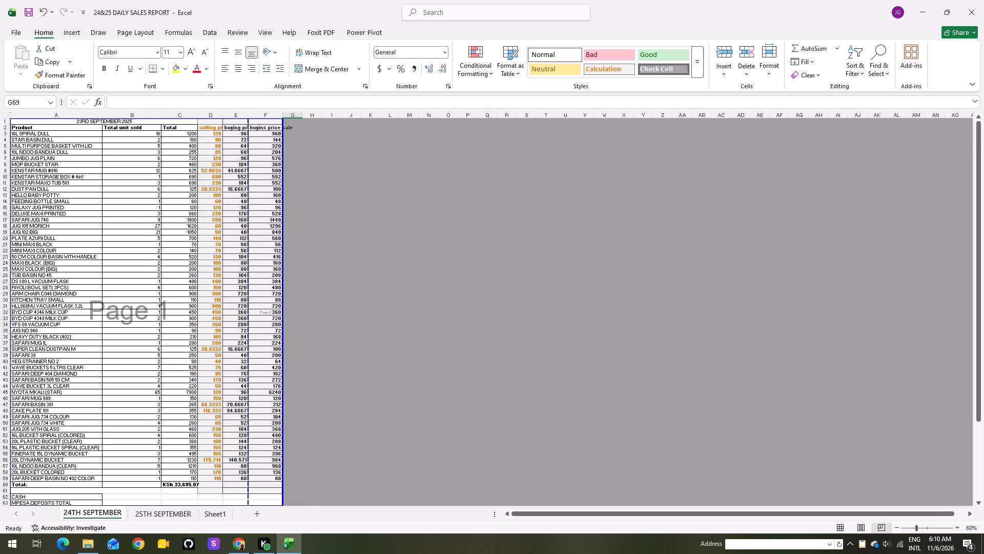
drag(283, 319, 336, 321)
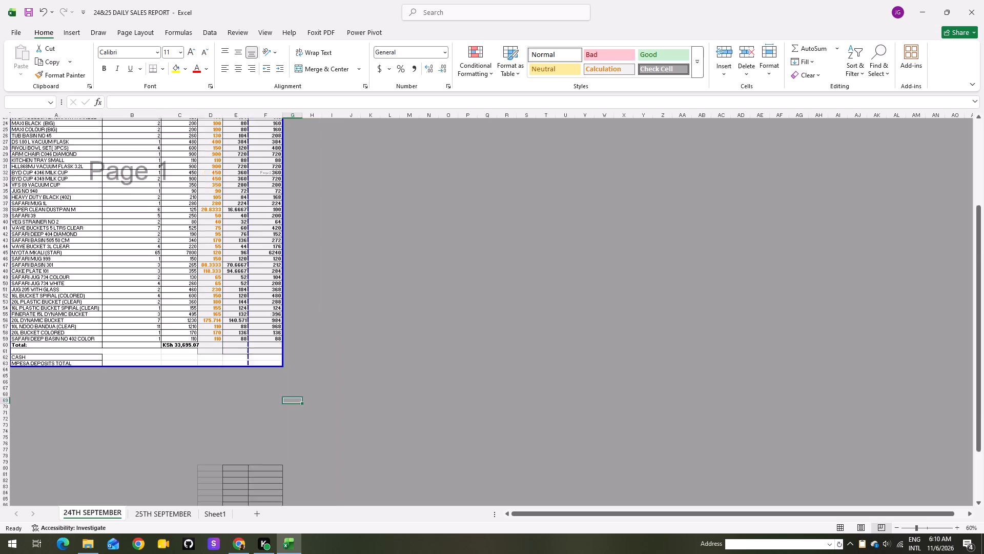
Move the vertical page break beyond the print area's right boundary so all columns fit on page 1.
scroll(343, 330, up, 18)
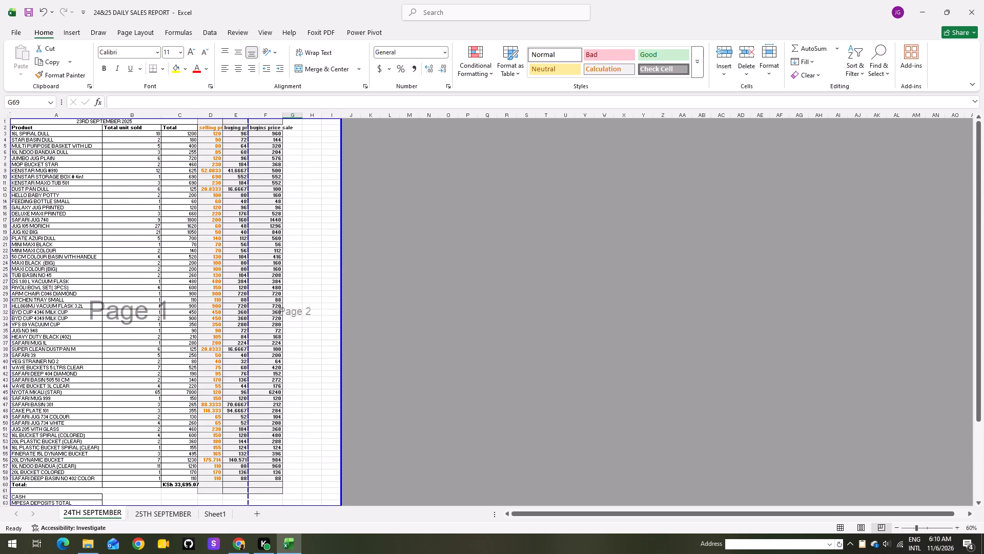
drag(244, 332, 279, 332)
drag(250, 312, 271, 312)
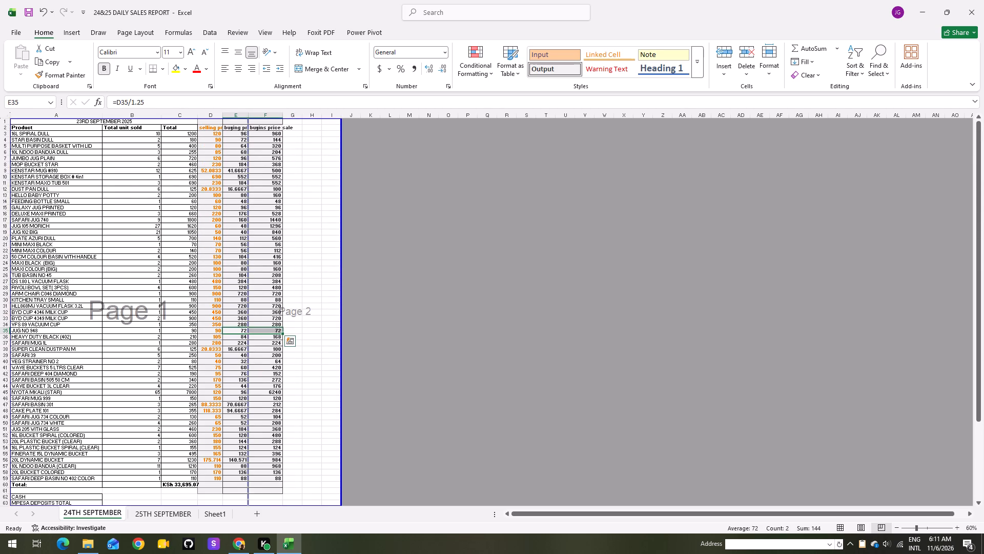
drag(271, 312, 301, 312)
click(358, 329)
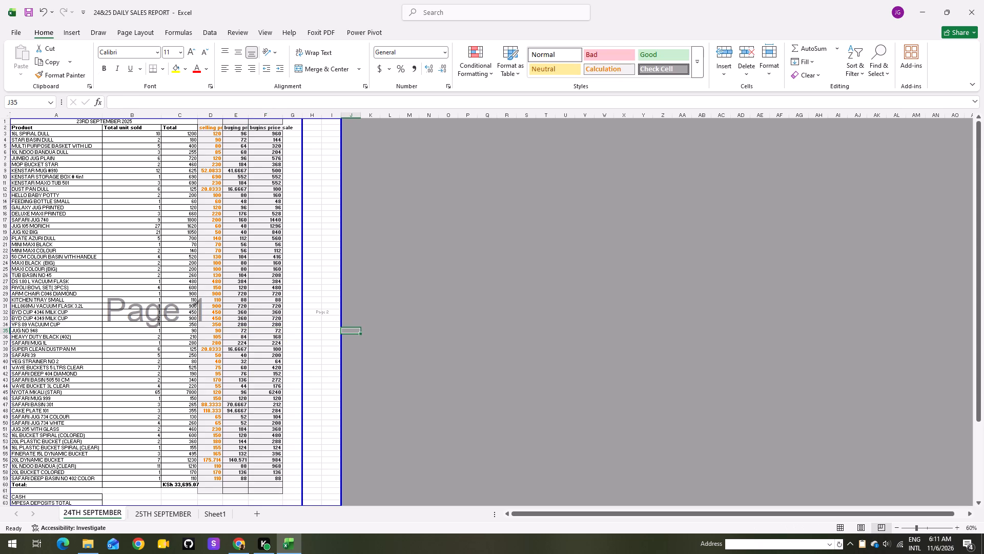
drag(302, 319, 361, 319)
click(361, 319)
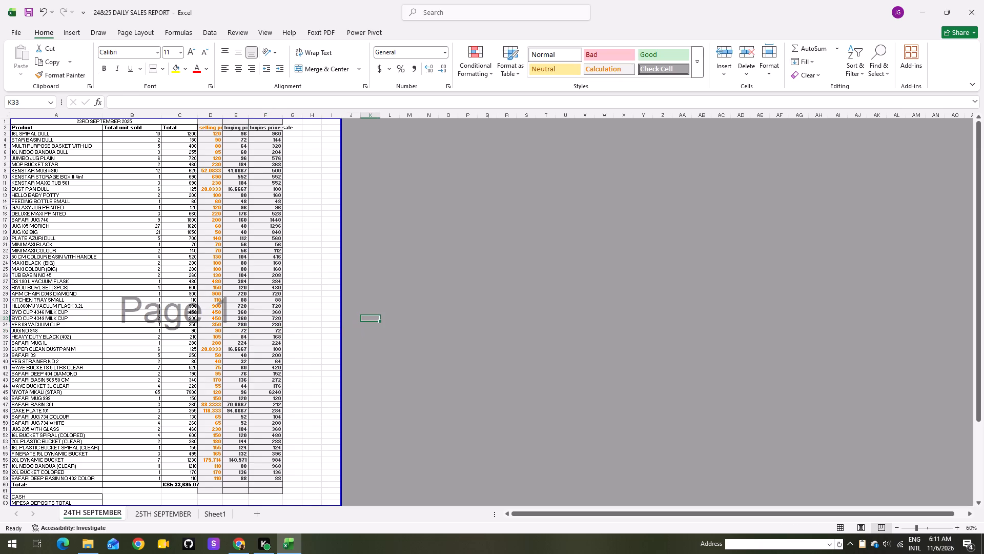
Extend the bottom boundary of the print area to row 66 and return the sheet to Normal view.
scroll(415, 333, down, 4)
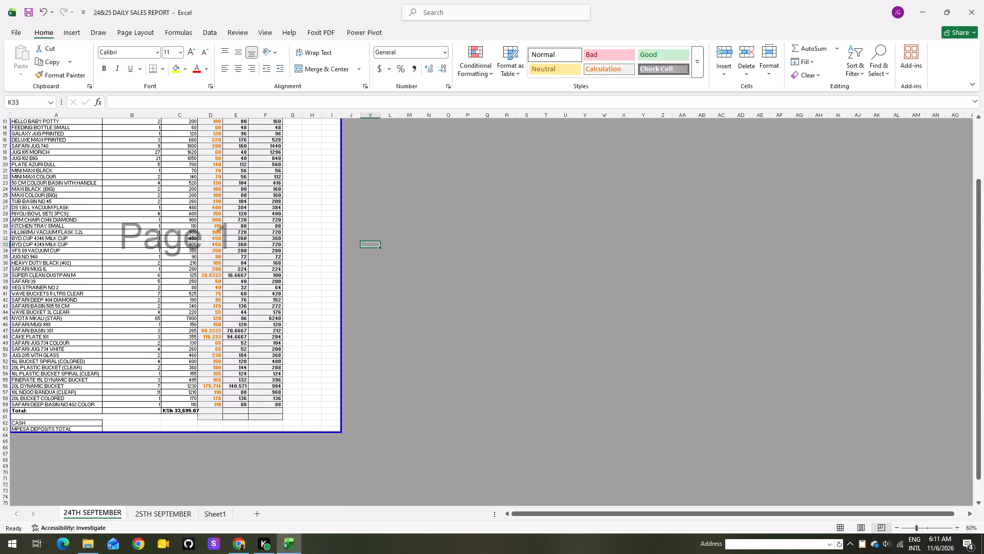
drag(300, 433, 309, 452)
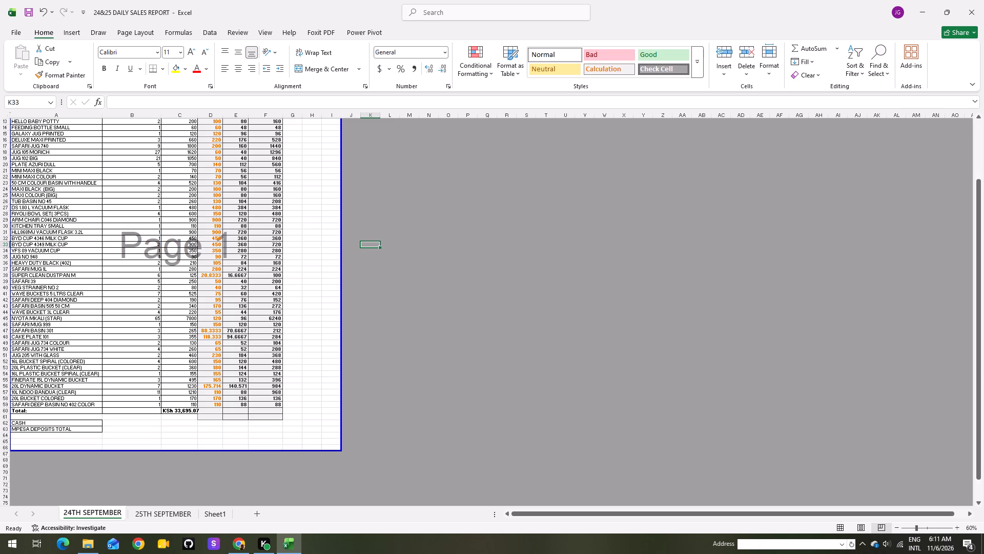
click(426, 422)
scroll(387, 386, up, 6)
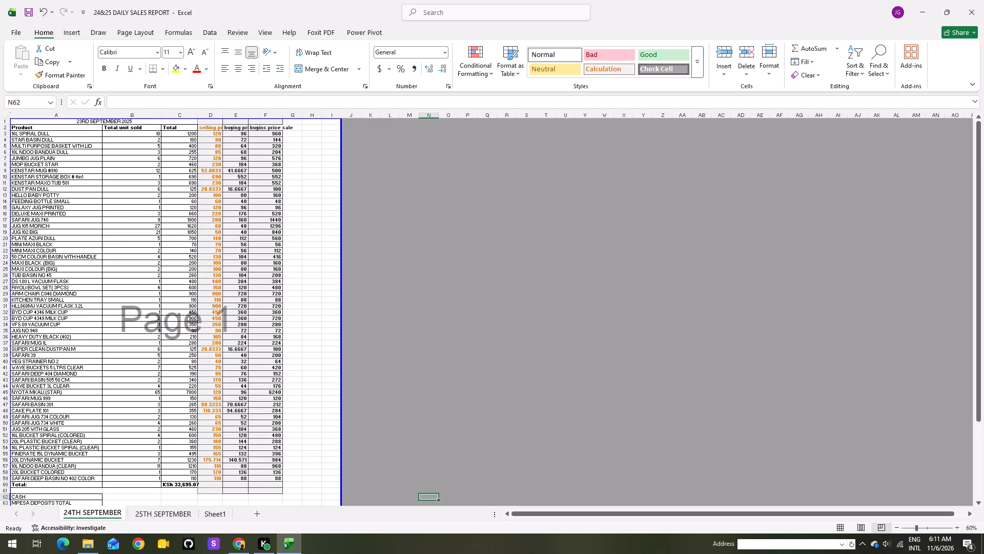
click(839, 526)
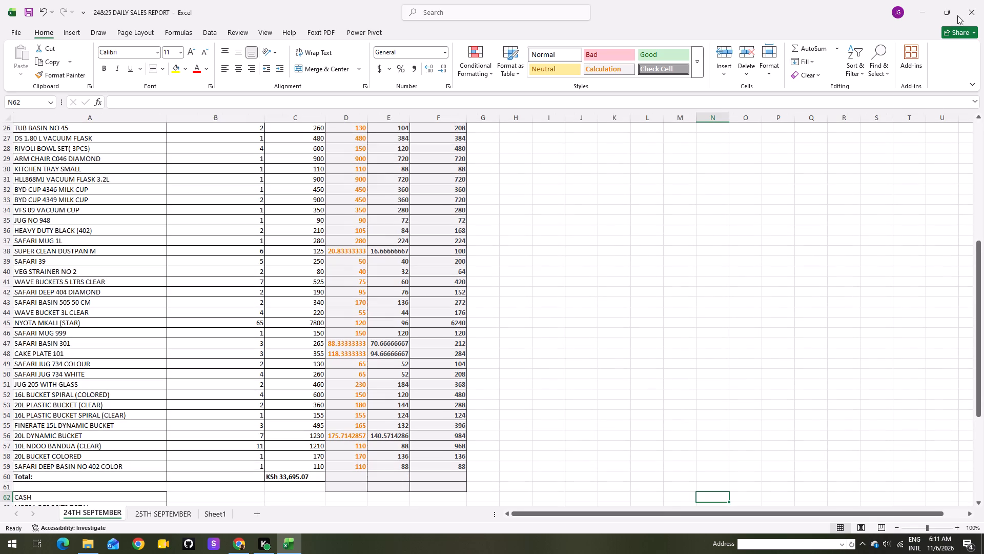
Close the 24&25 DAILY SALES REPORT workbook without saving the changes.
click(979, 0)
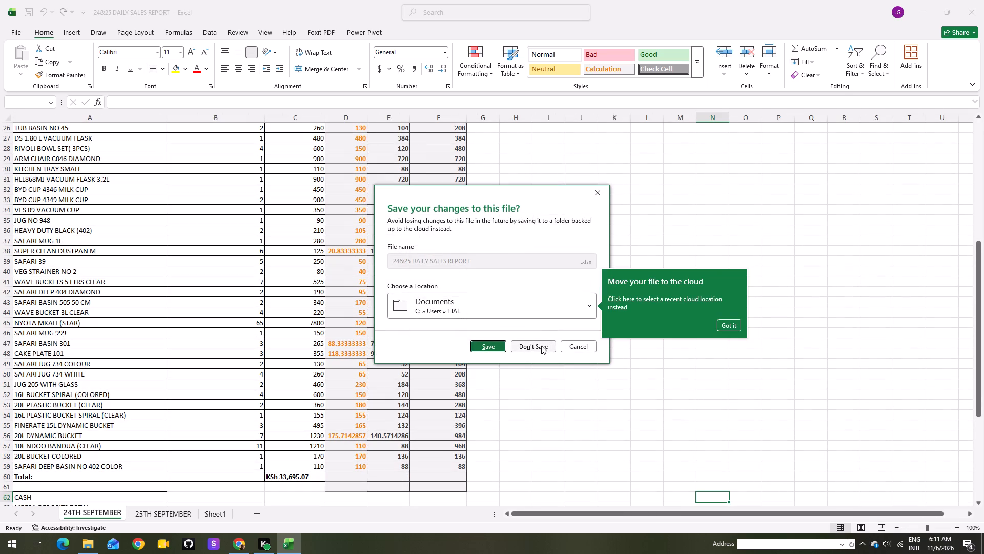
click(511, 348)
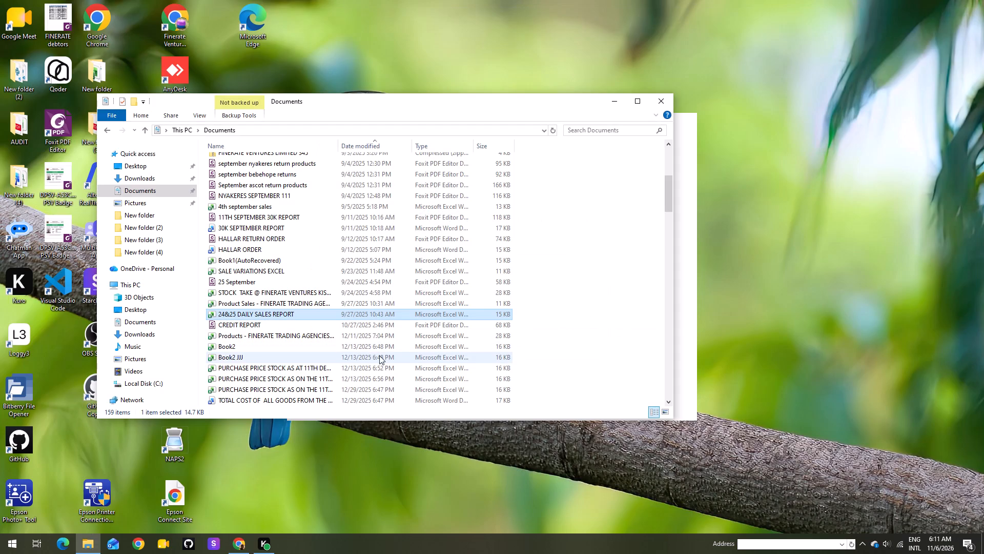
Open the Products - FINERATE TRADING AGENCIES workbook from the Documents folder.
double_click(284, 333)
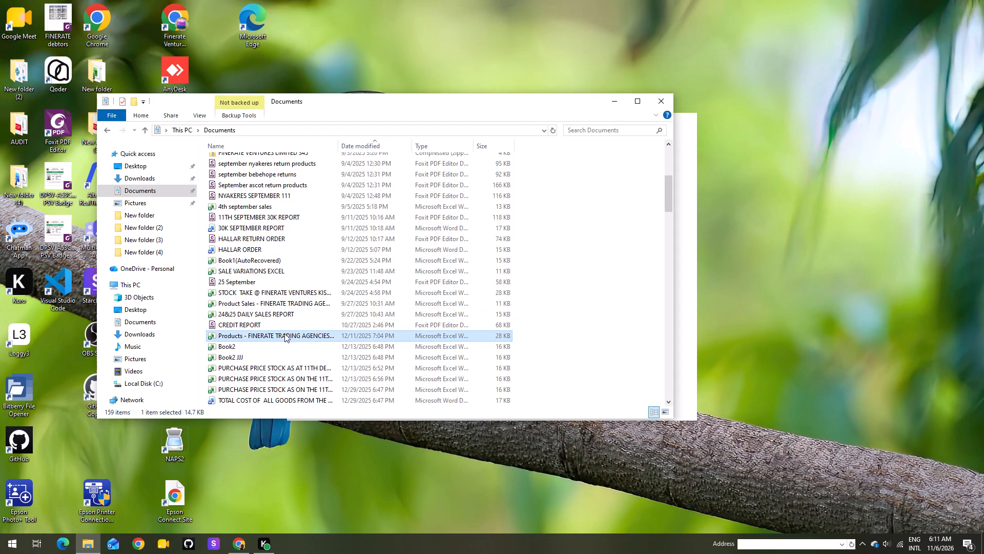